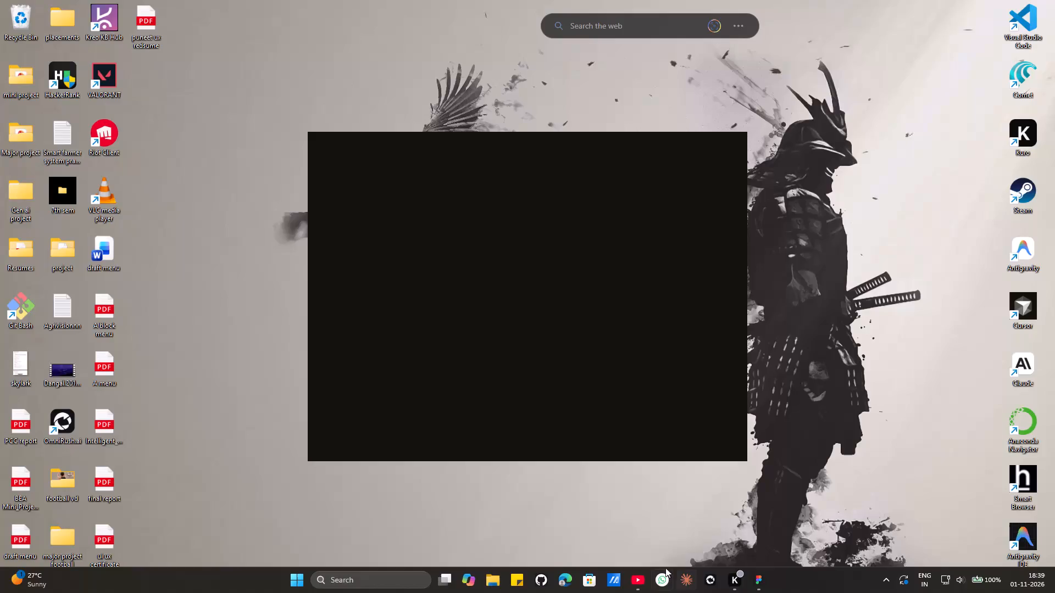
Switch to Figma and deselect the components image on the Categories screen.
left_click(756, 583)
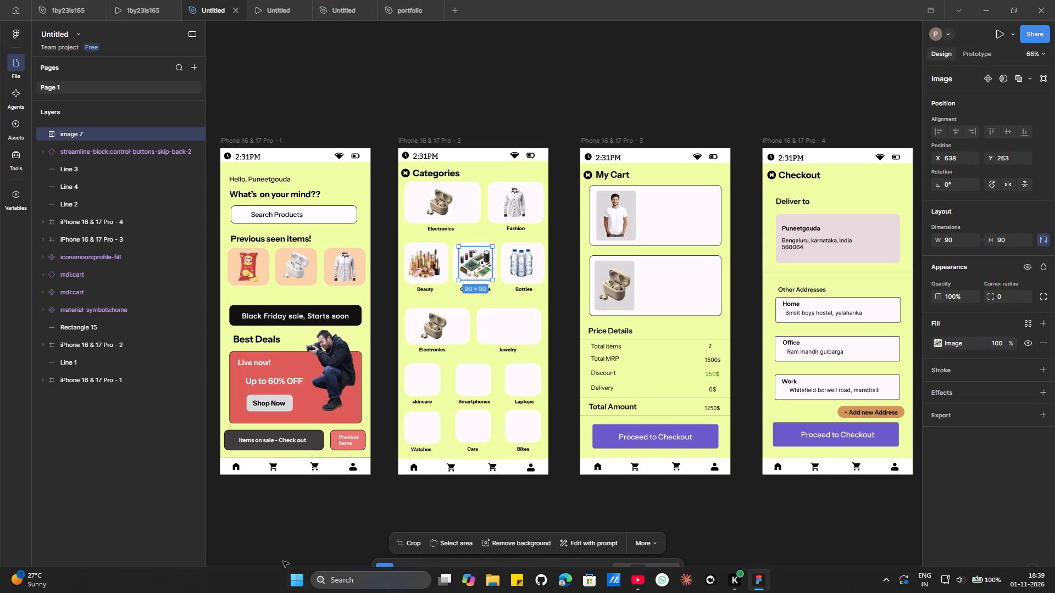
left_click(447, 542)
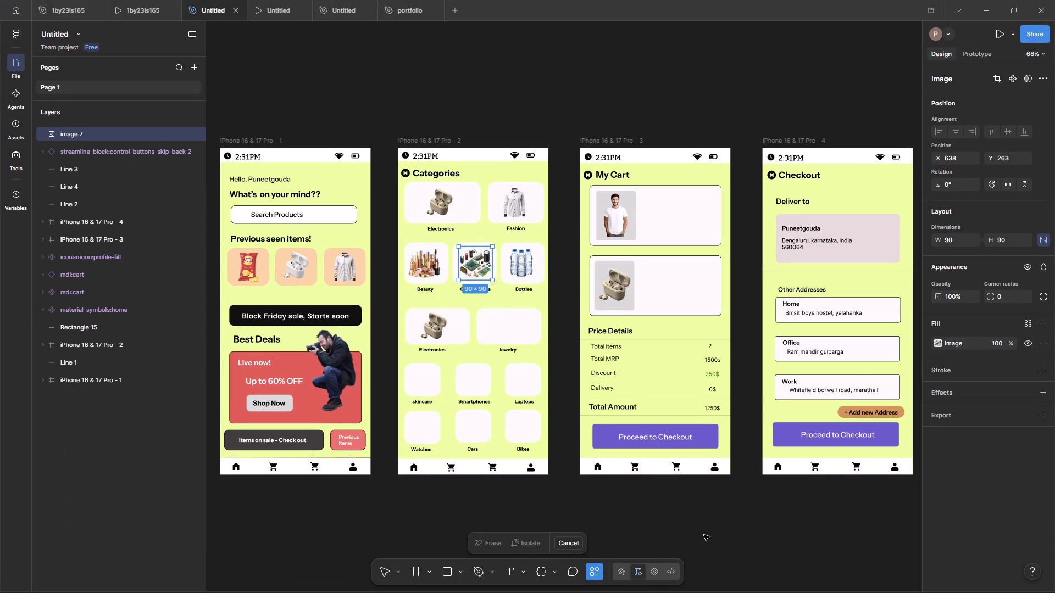
left_click(704, 535)
key("Escape")
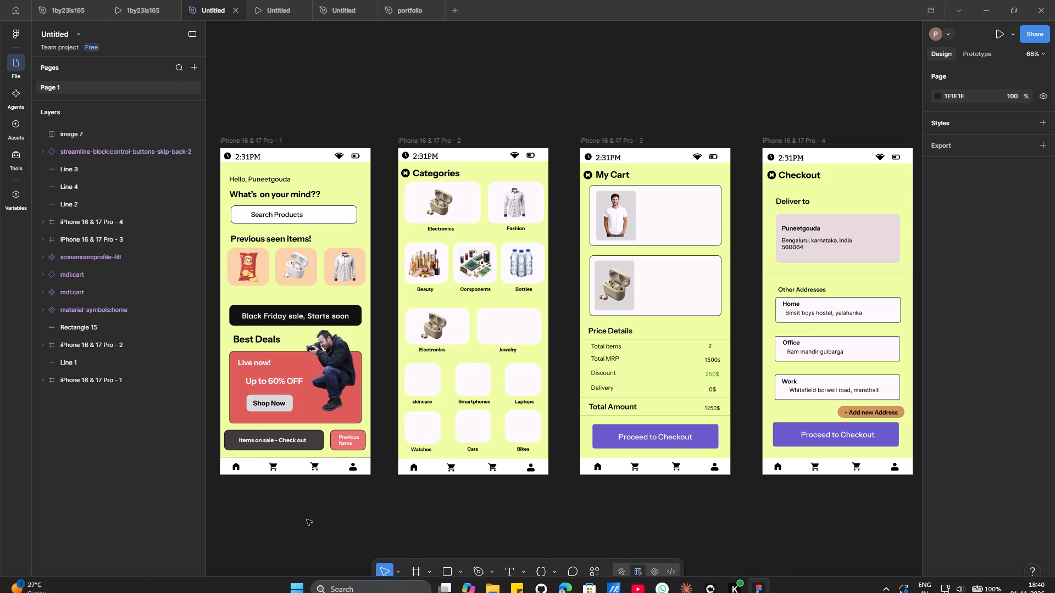
Inspect the prototype connections of the second cart icon in the home screen's navigation bar and across the screens.
scroll(351, 359, "up", 3, "ctrl")
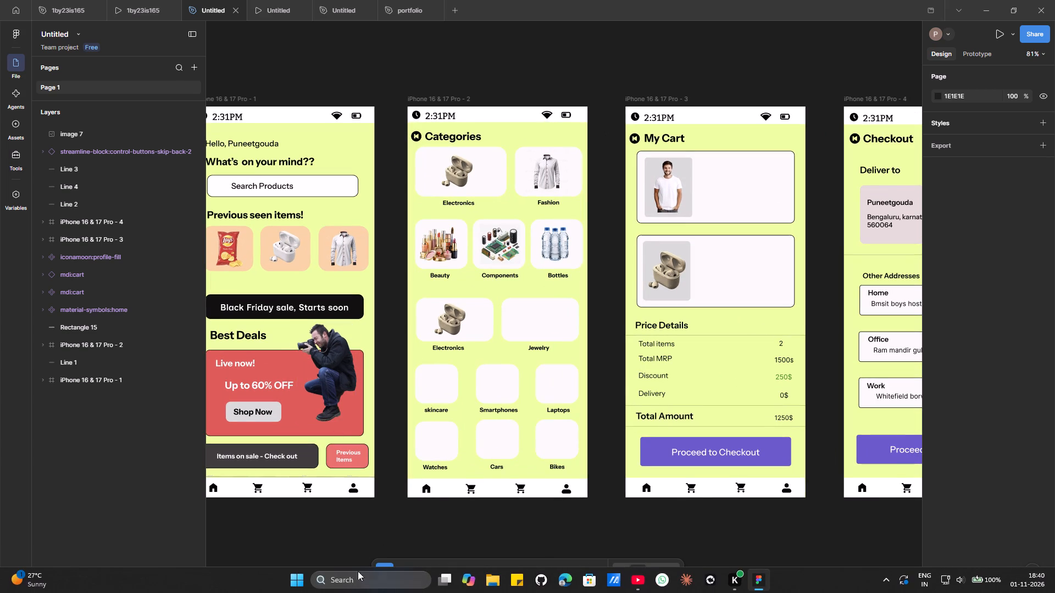
left_click_drag(369, 588, 330, 584)
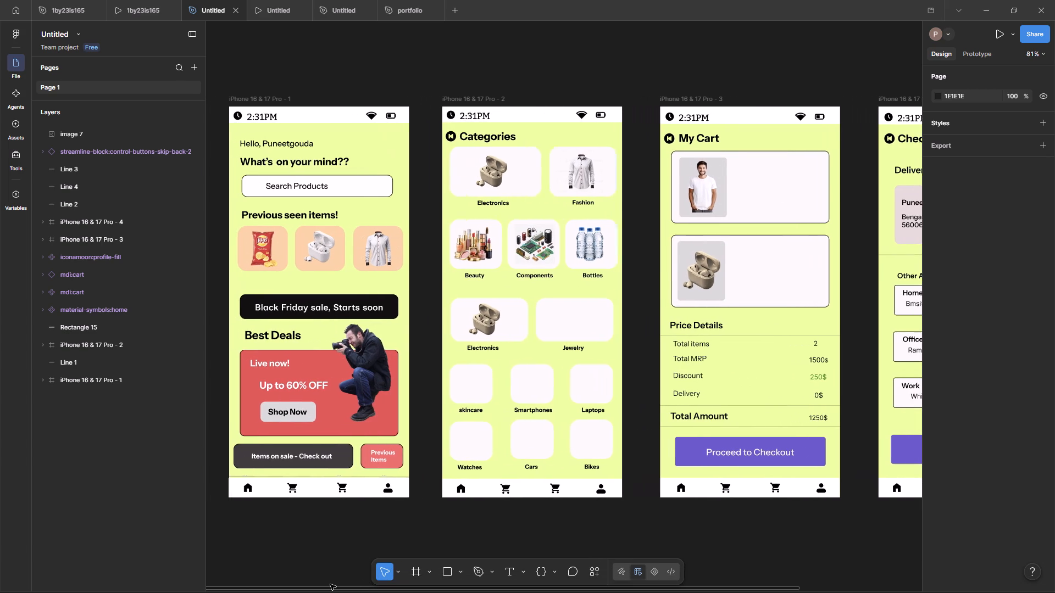
left_click_drag(330, 584, 312, 577)
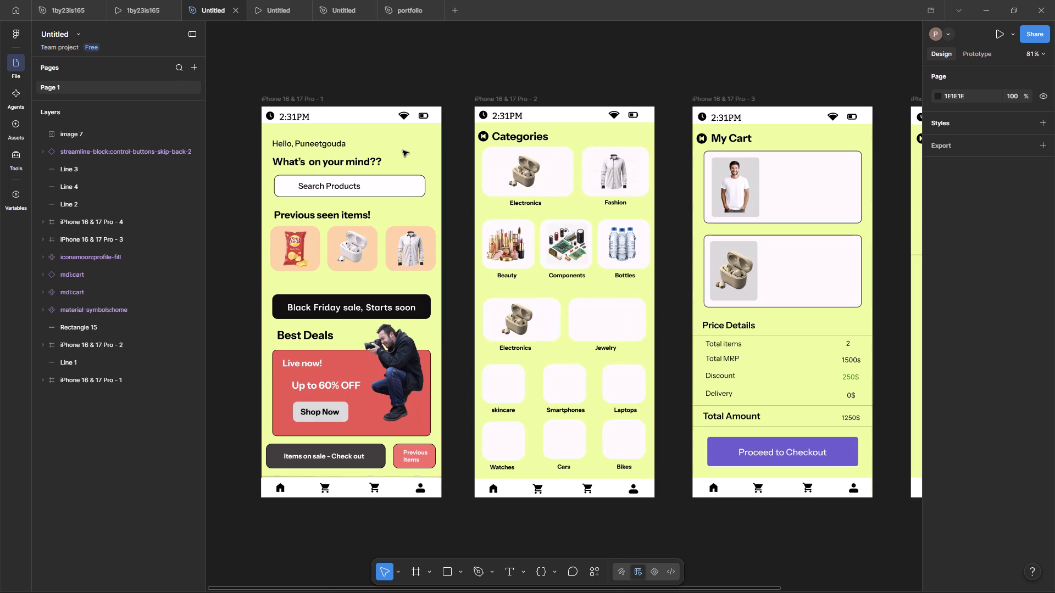
left_click(559, 45)
left_click(379, 490)
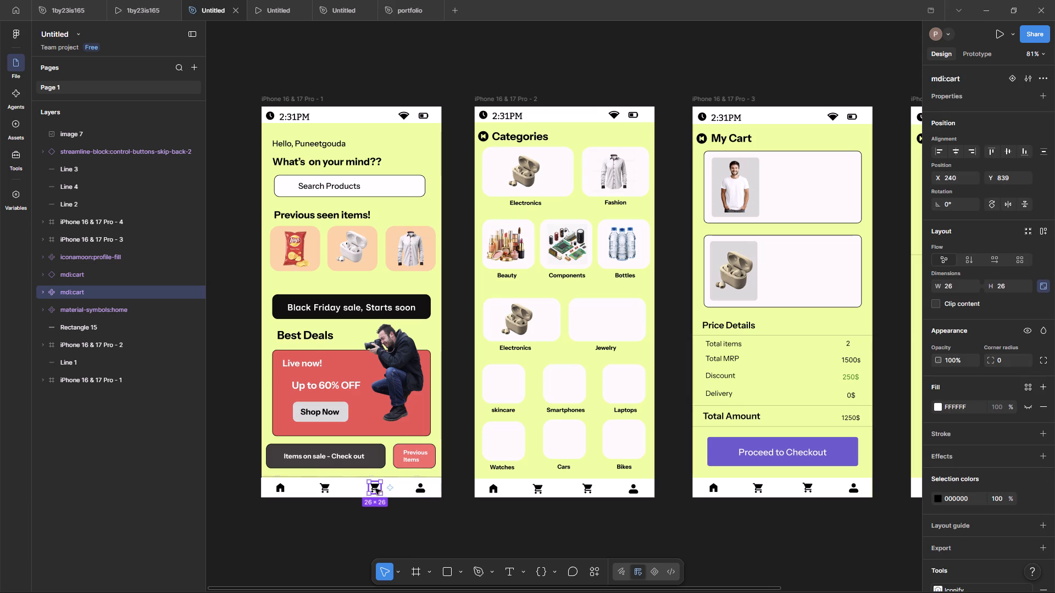
left_click(973, 49)
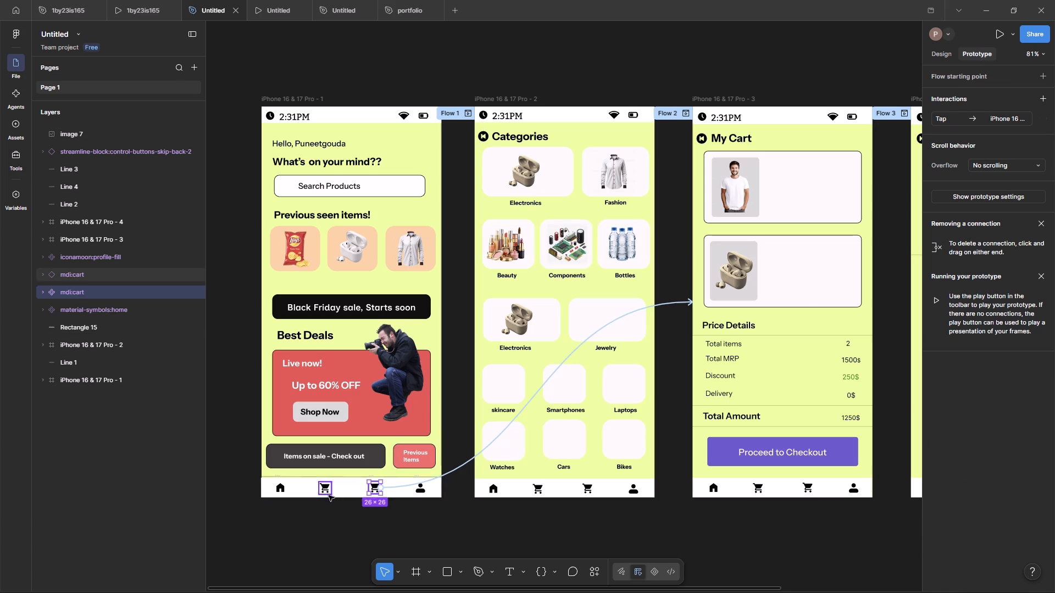
left_click(852, 36)
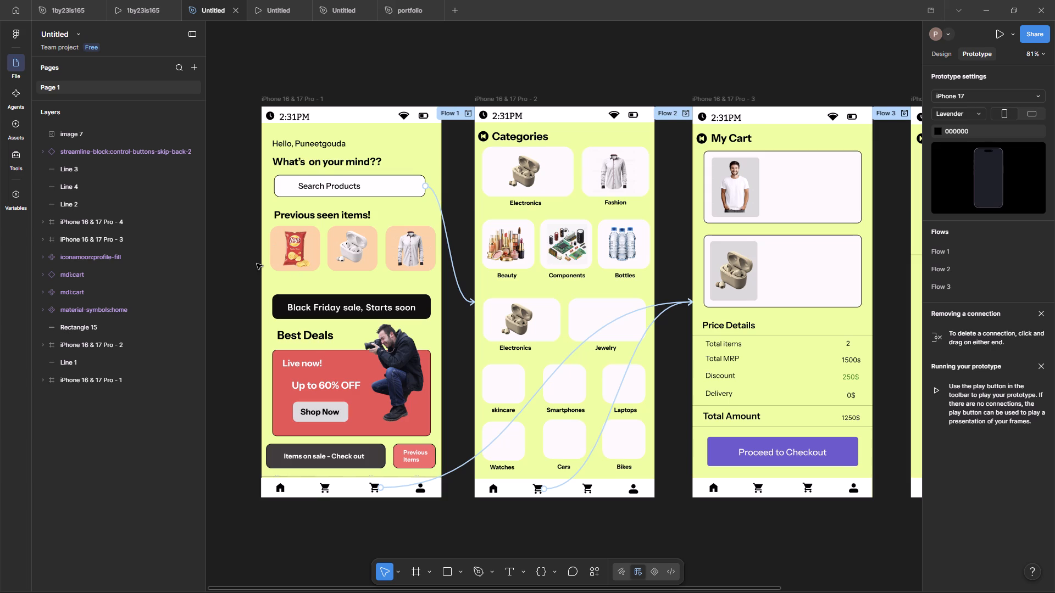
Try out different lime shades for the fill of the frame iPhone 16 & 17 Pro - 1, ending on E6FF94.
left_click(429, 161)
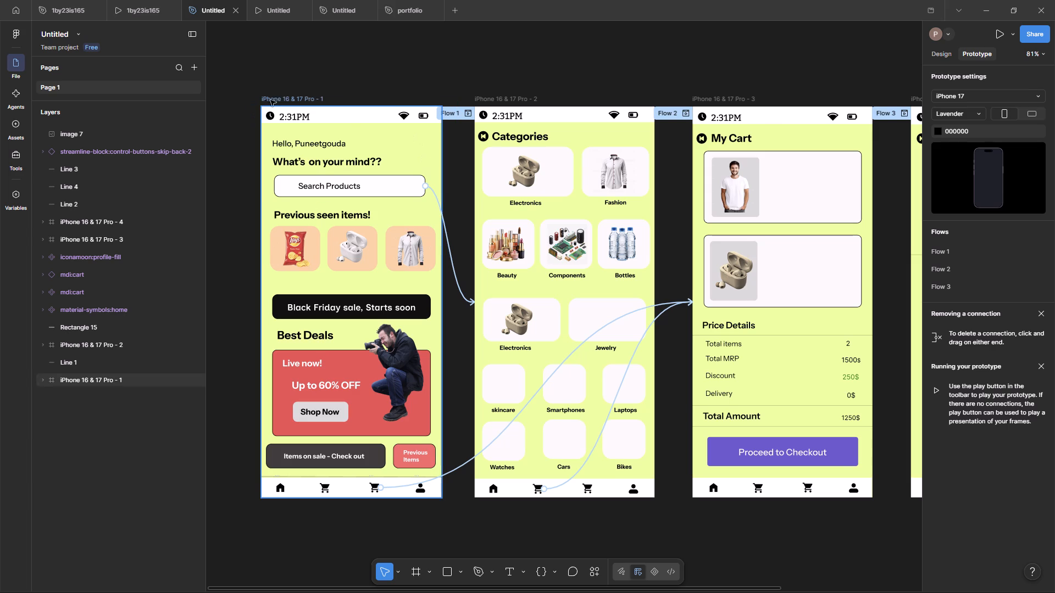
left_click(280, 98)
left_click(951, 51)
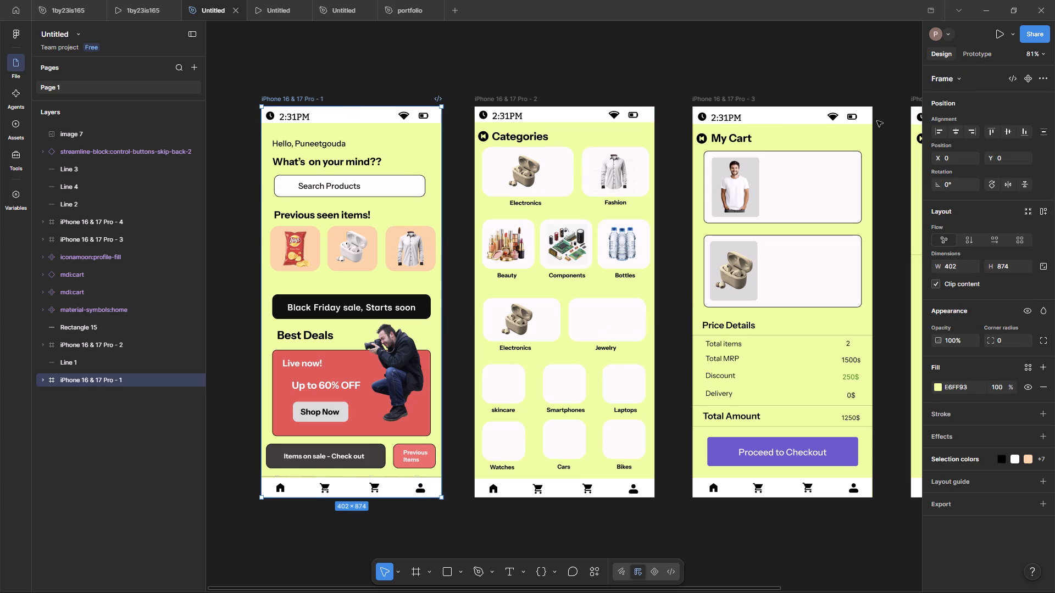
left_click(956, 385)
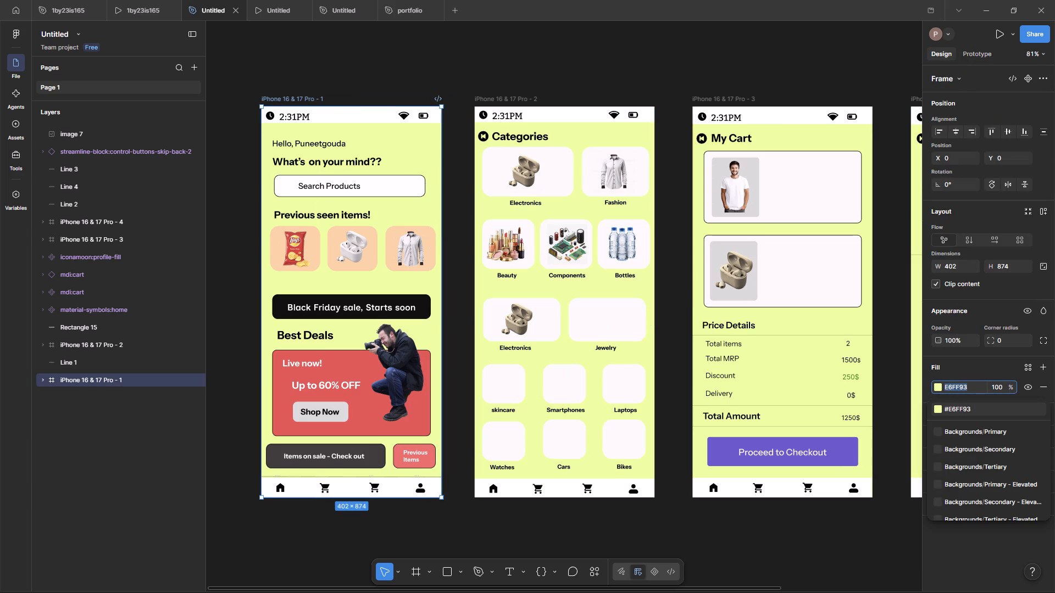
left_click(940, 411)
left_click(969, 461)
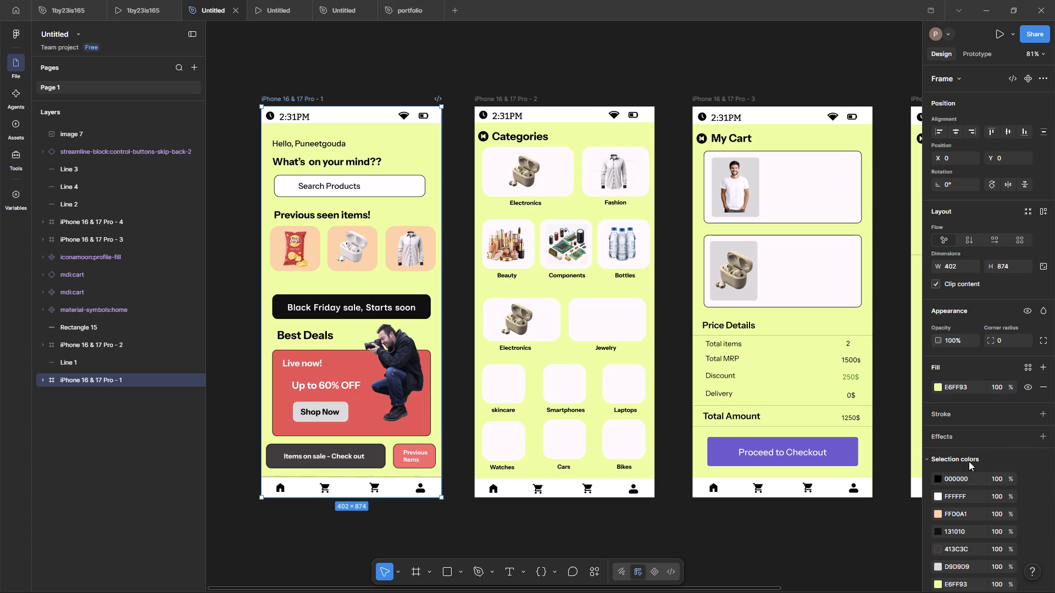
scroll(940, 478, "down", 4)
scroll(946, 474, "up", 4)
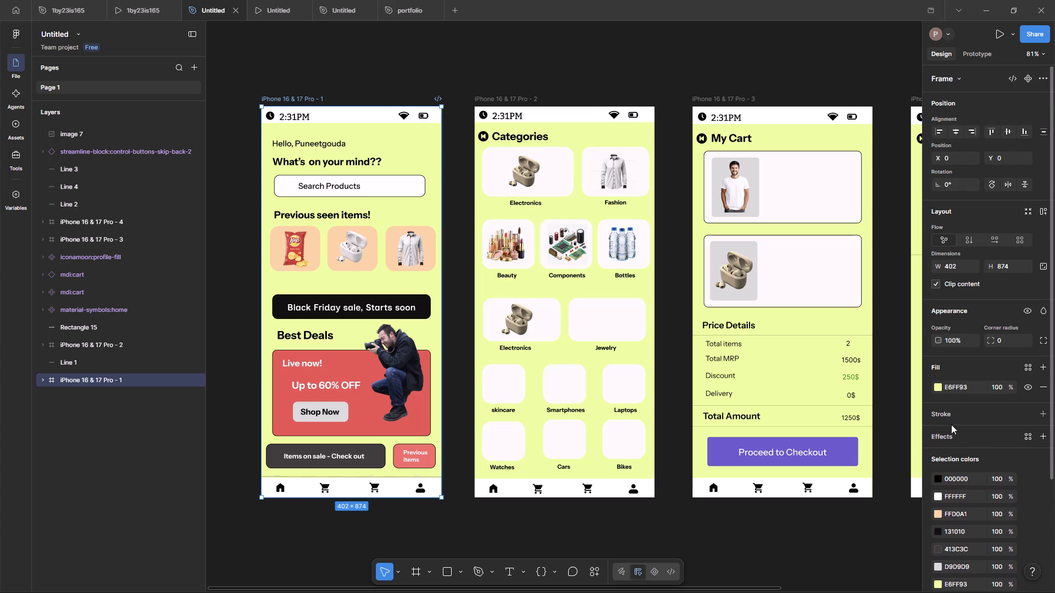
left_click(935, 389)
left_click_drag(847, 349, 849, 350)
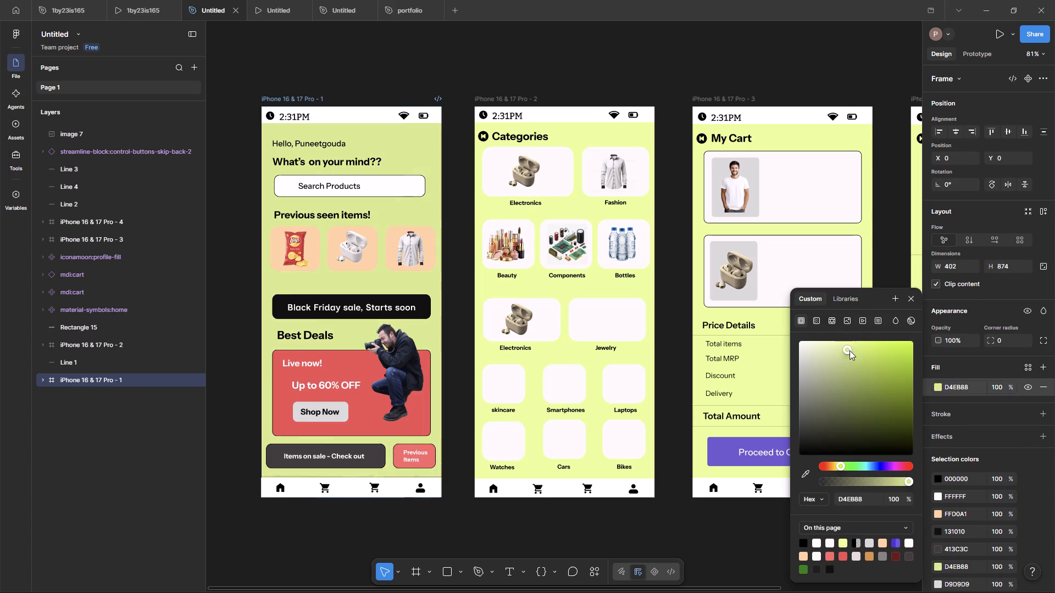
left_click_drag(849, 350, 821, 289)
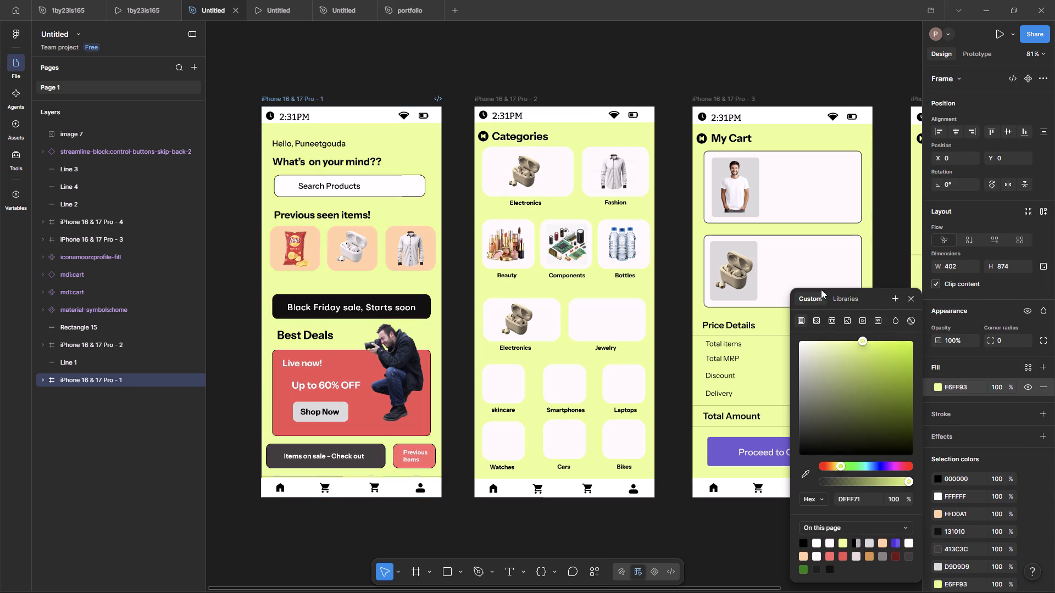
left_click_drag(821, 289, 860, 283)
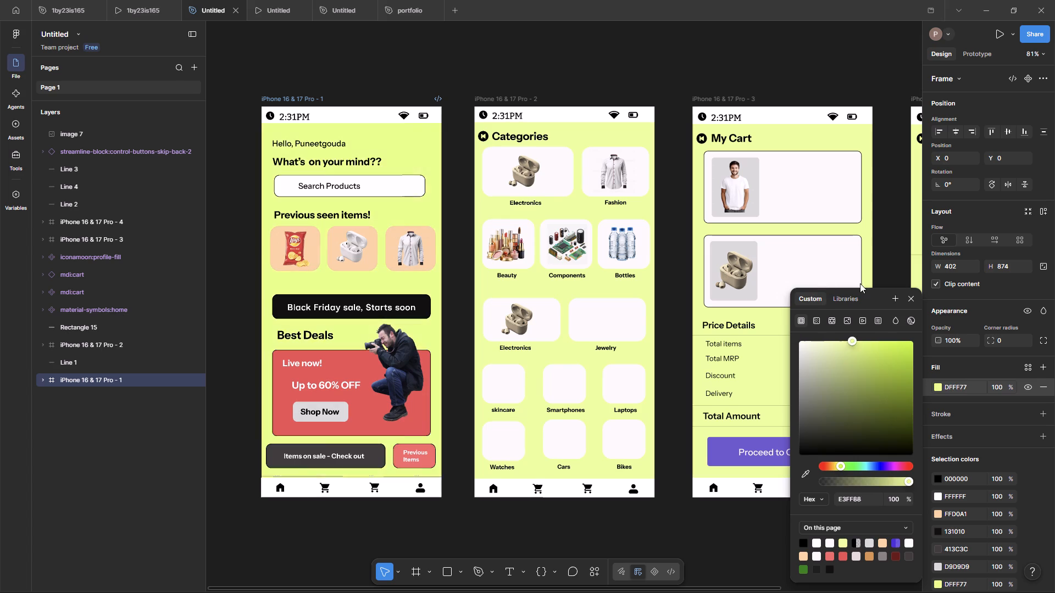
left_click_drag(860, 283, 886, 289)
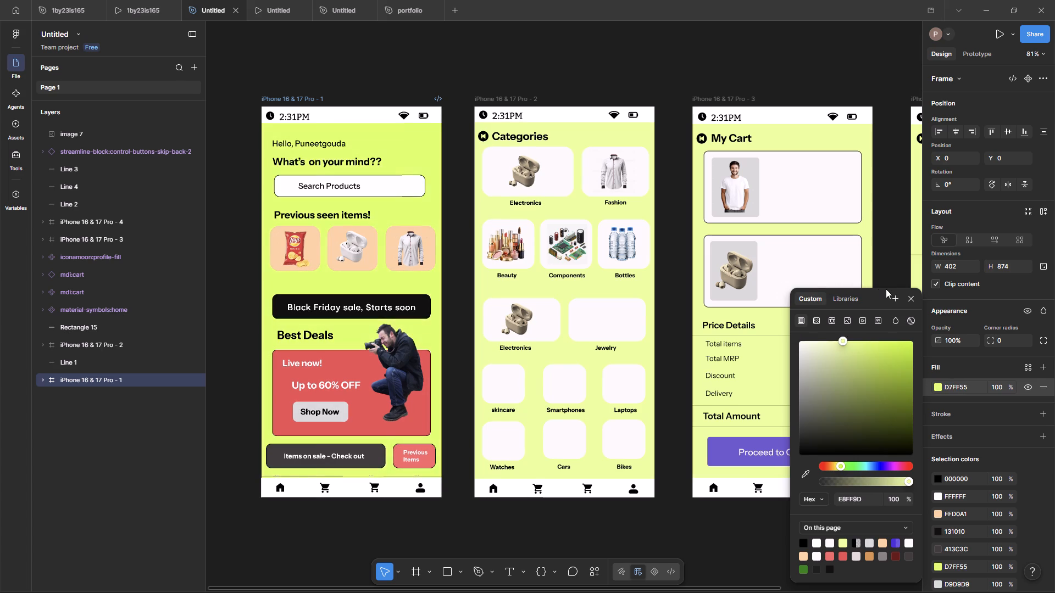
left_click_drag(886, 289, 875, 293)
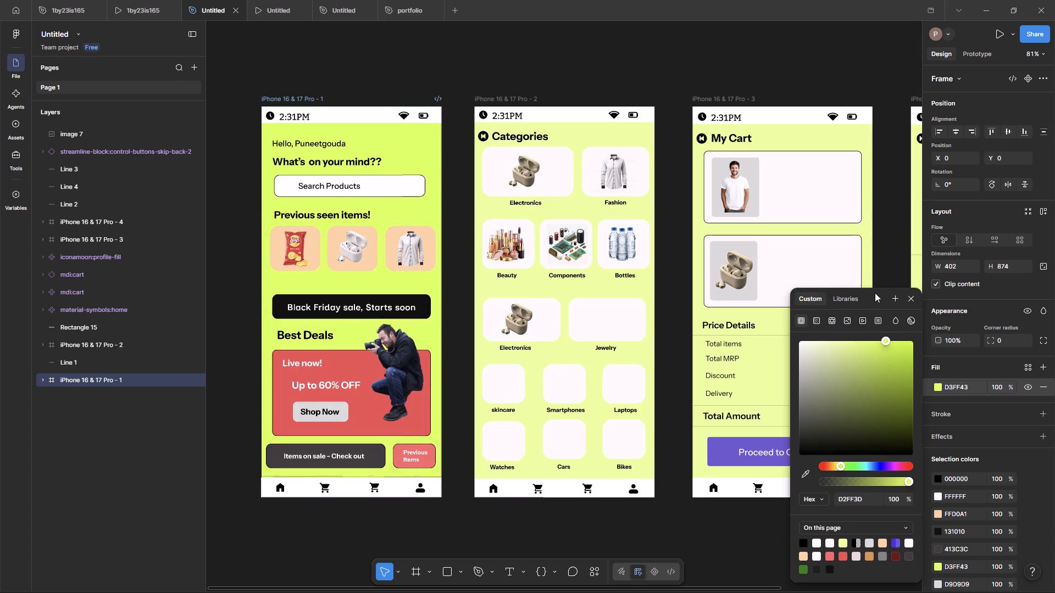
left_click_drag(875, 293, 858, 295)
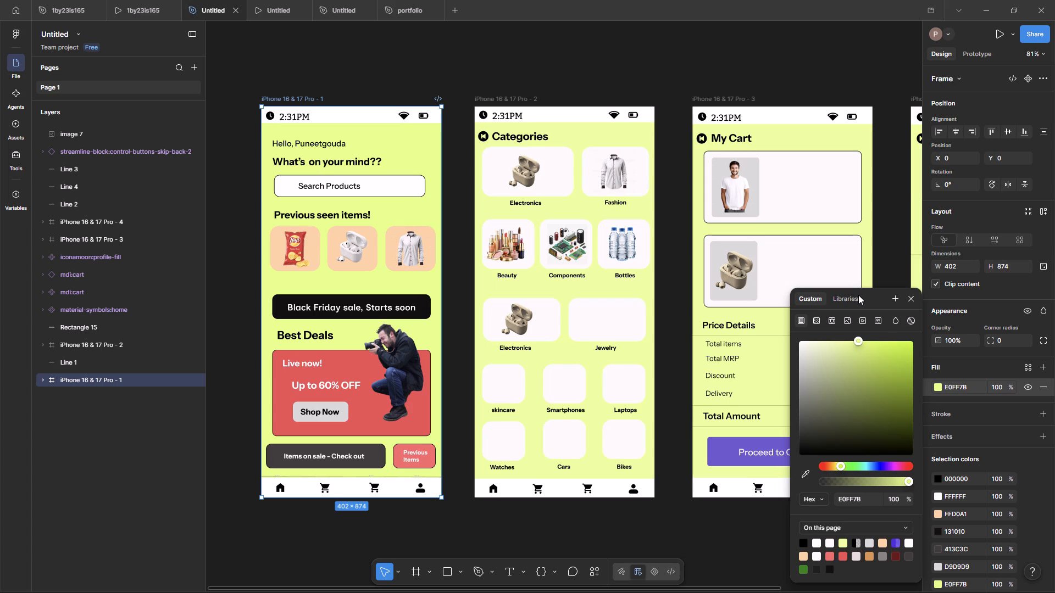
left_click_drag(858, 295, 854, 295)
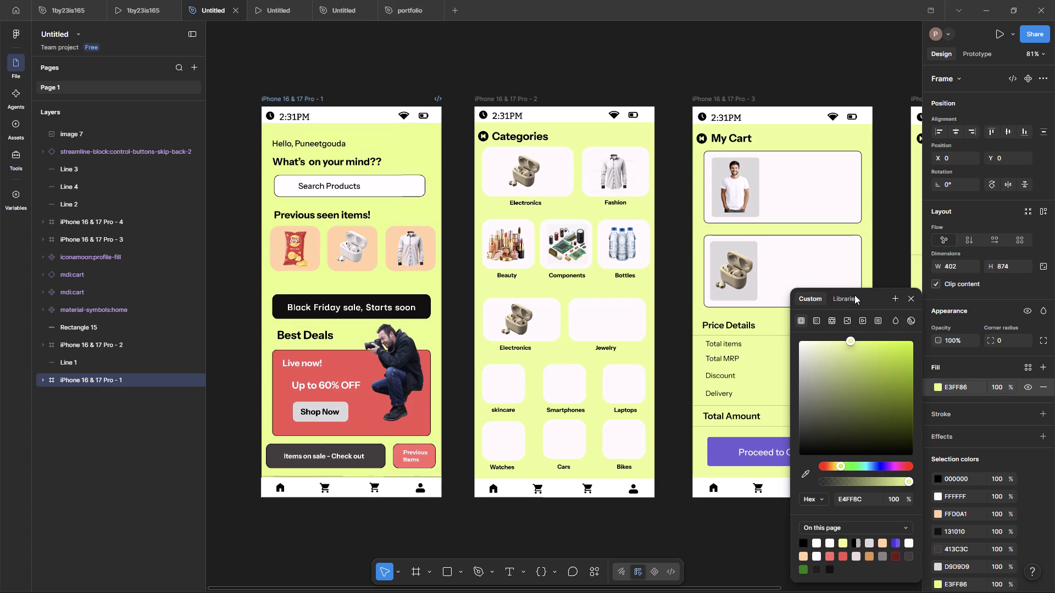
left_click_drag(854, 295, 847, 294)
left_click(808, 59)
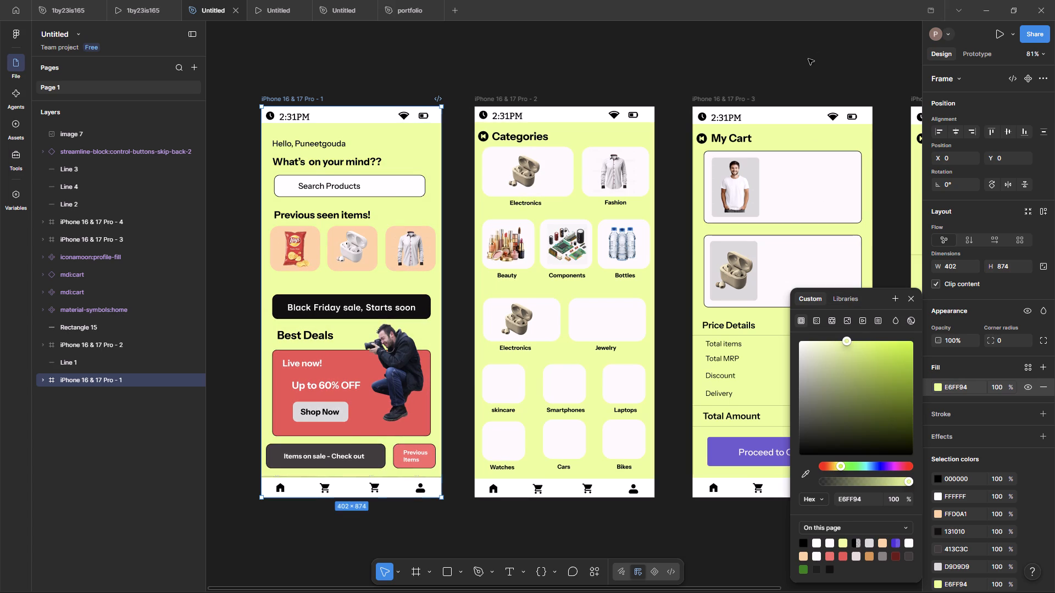
Fine-tune the fill of the frame iPhone 16 & 17 Pro - 1 to a pale lime of about E6FF92.
left_click(427, 157)
left_click(287, 99)
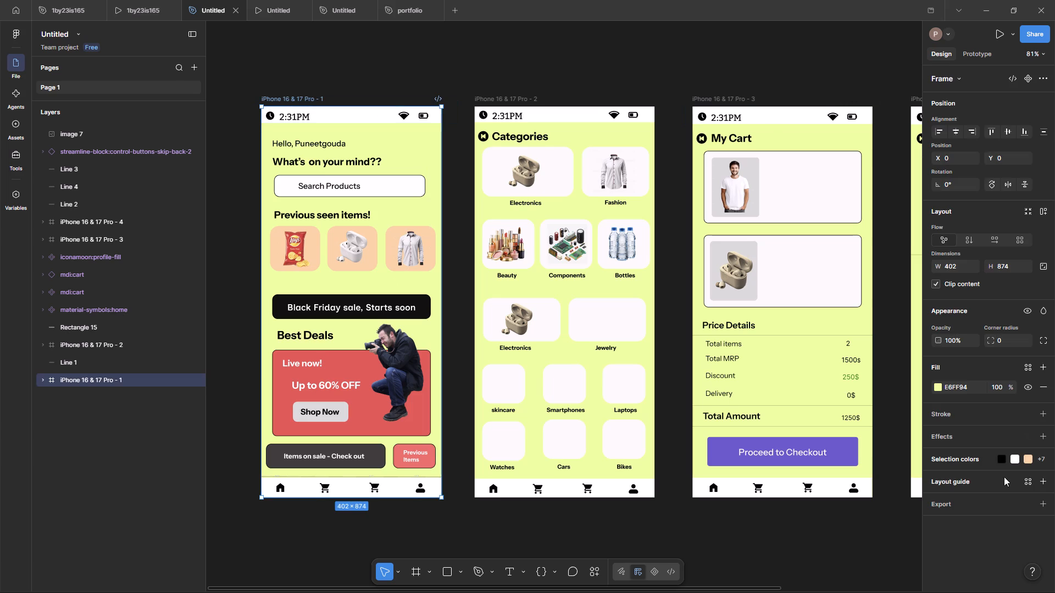
left_click(935, 385)
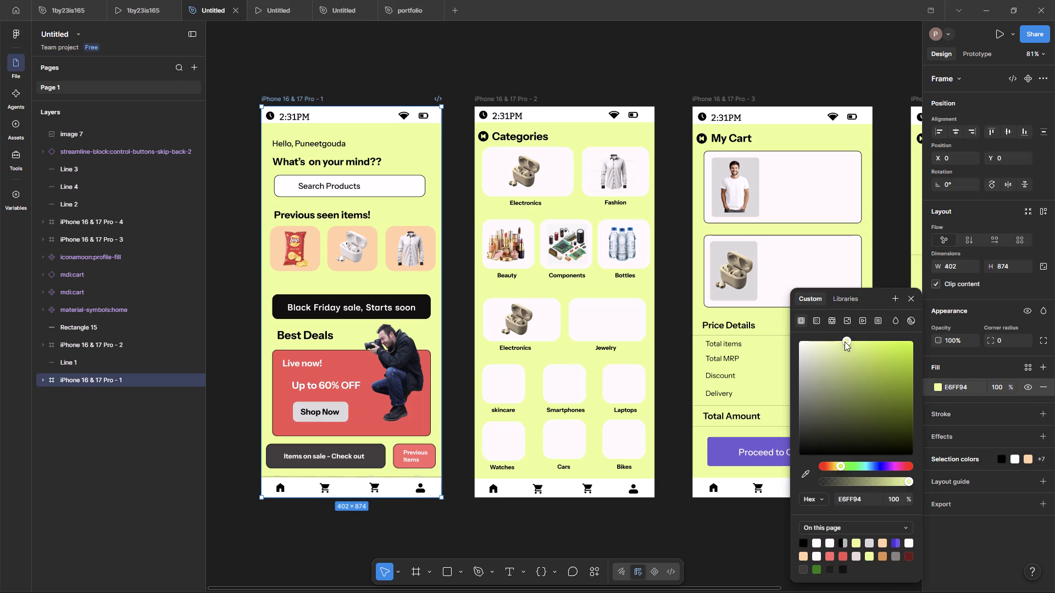
left_click_drag(843, 339, 853, 339)
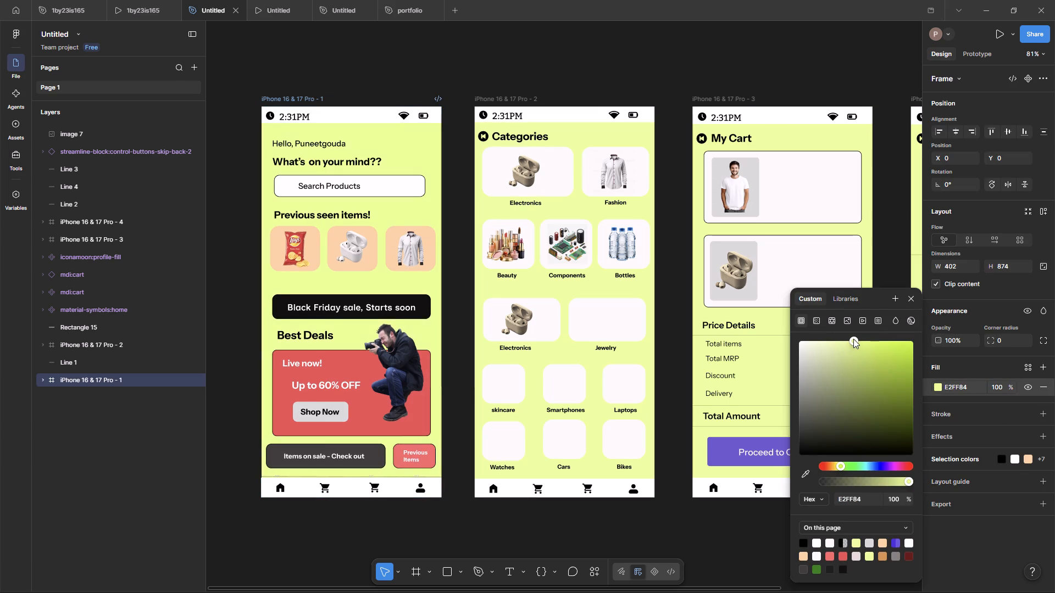
left_click_drag(853, 339, 848, 337)
left_click_drag(848, 337, 850, 337)
left_click(642, 56)
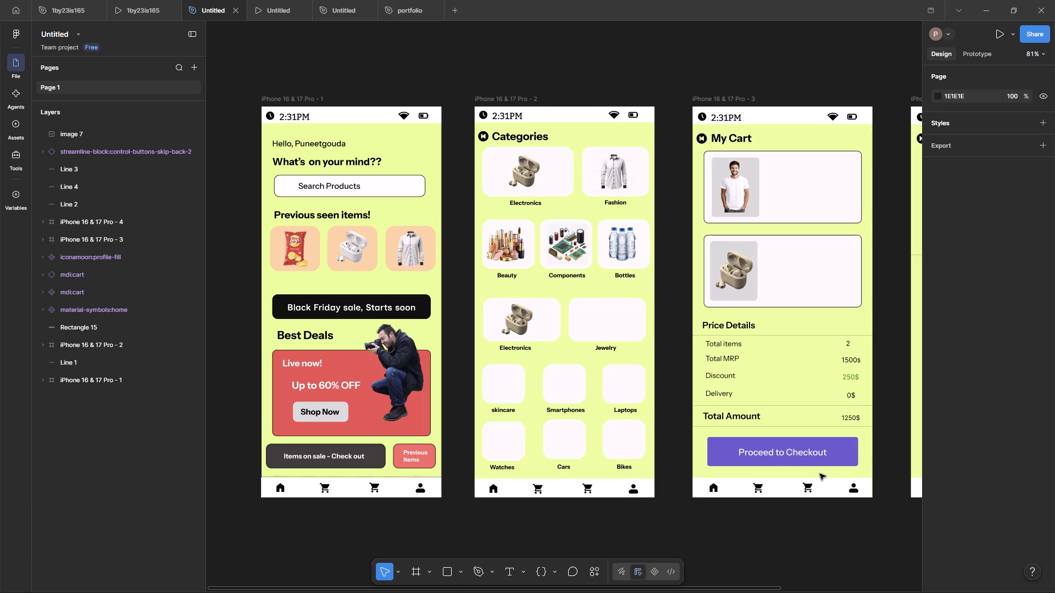
Set the corner radius of the Proceed to Checkout button's rectangle on the My Cart screen to 20.
left_click(843, 457)
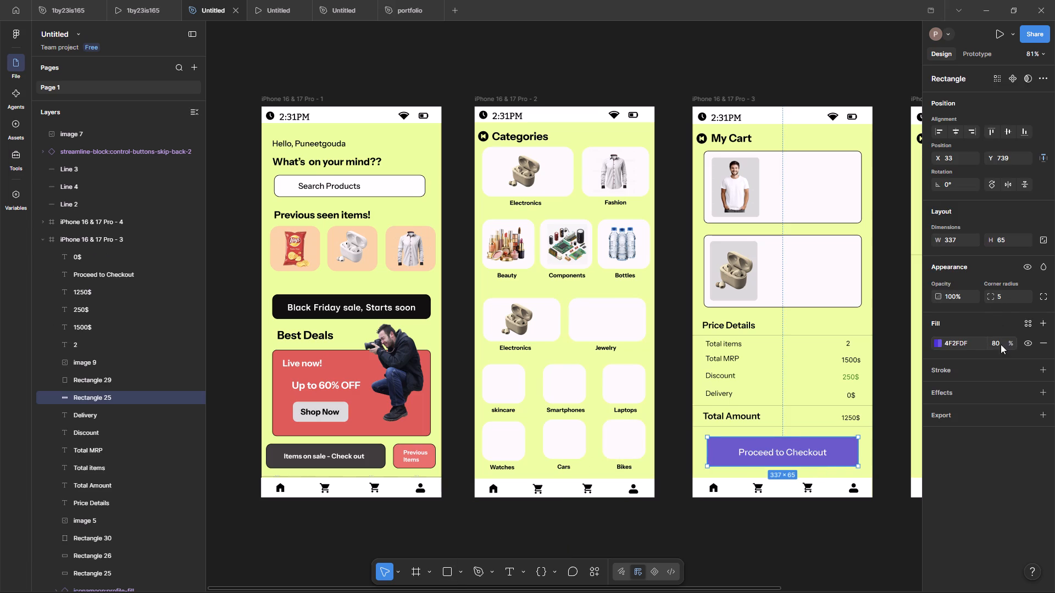
left_click(1005, 296)
type("20")
key("Return")
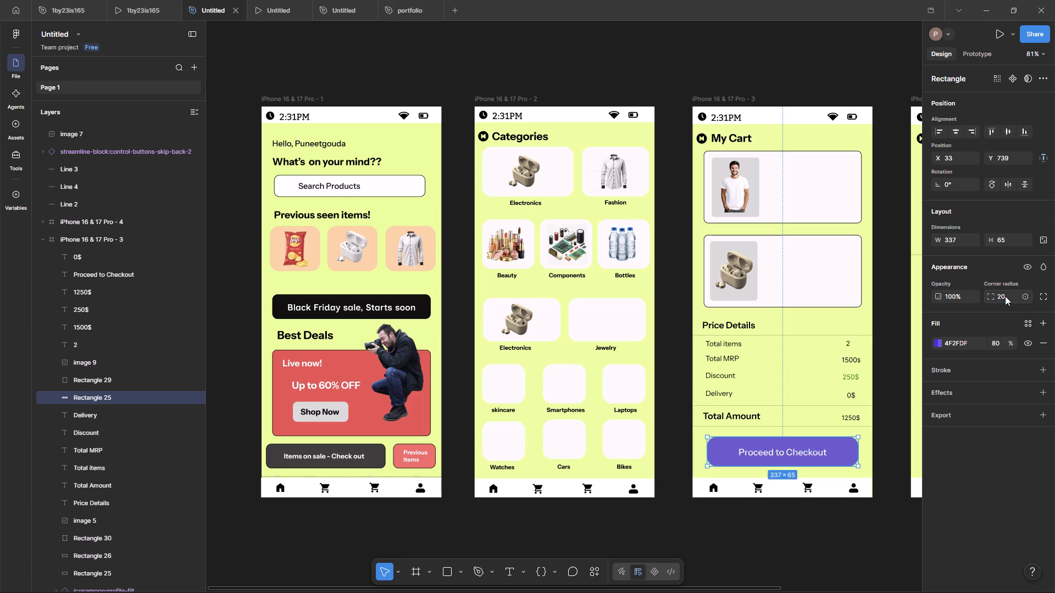
left_click(856, 85)
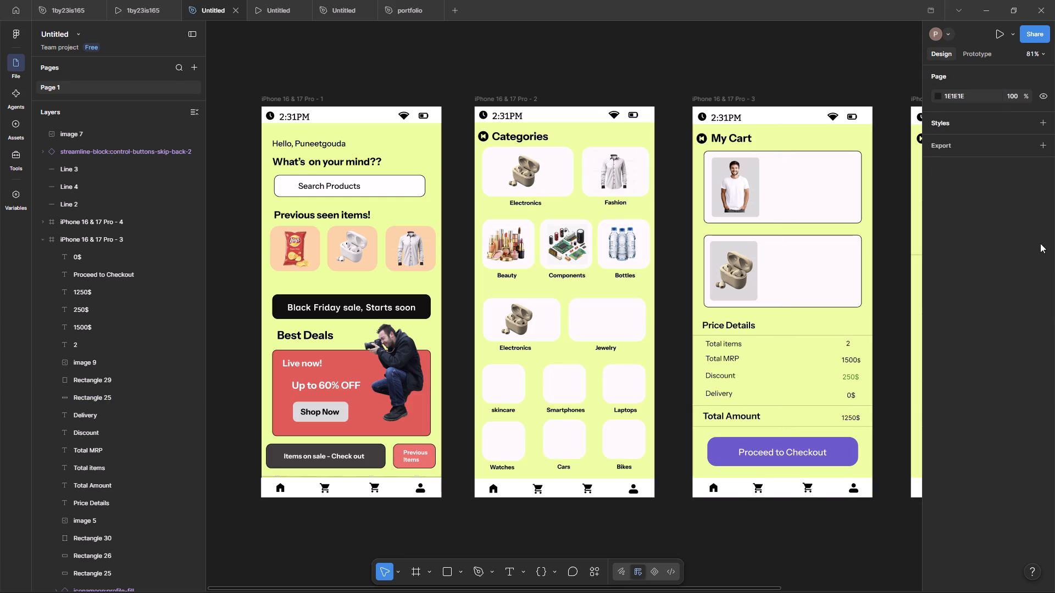
Shrink the Proceed to Checkout button's rectangle on the My Cart screen to 300 × 54 and reposition it at X 60, Y 746.
left_click(855, 446)
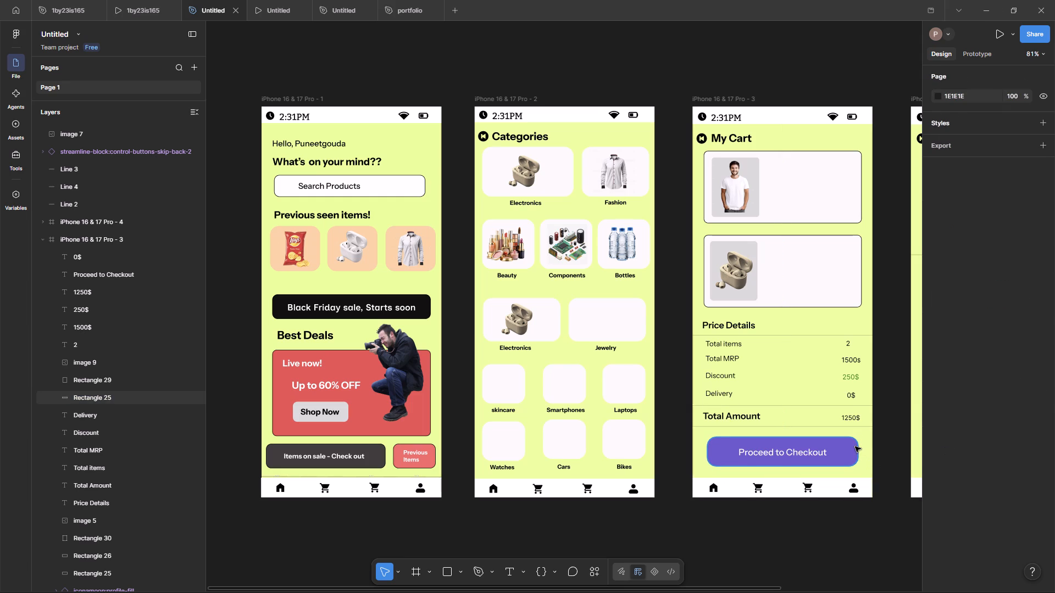
left_click_drag(708, 438, 717, 439)
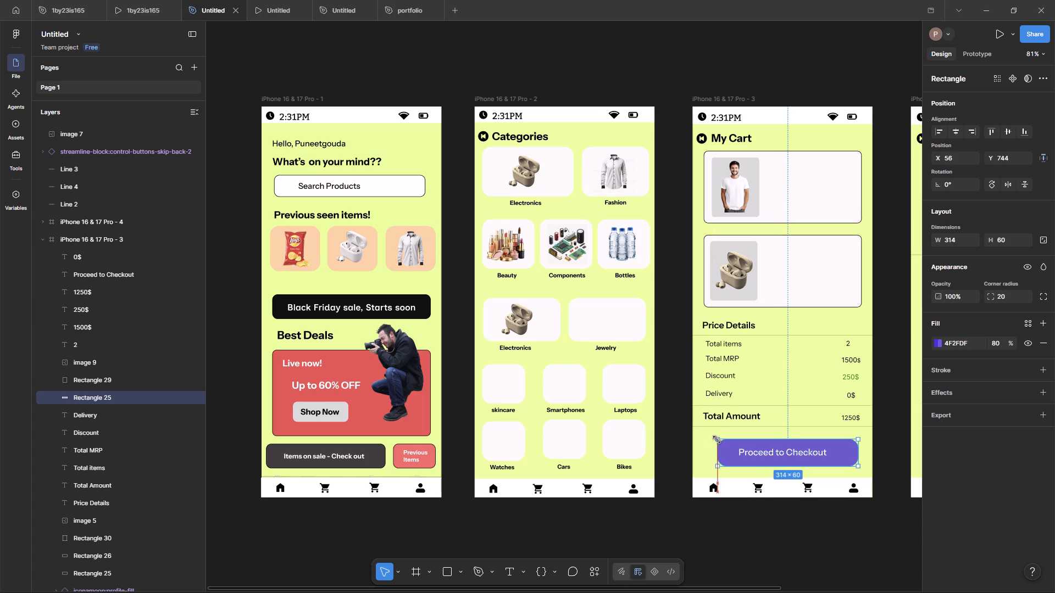
left_click_drag(717, 439, 725, 442)
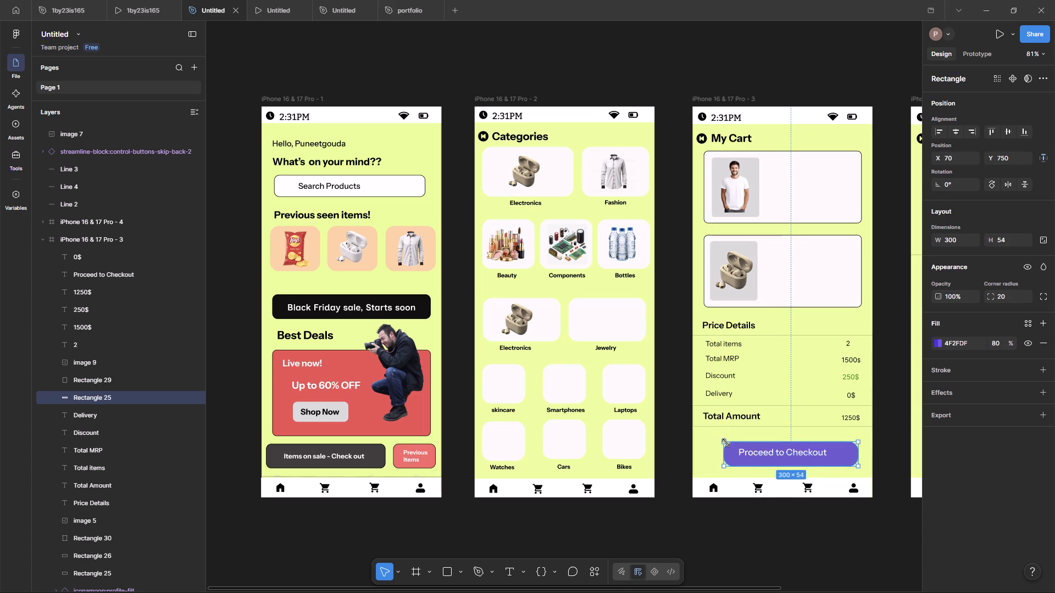
left_click(852, 457)
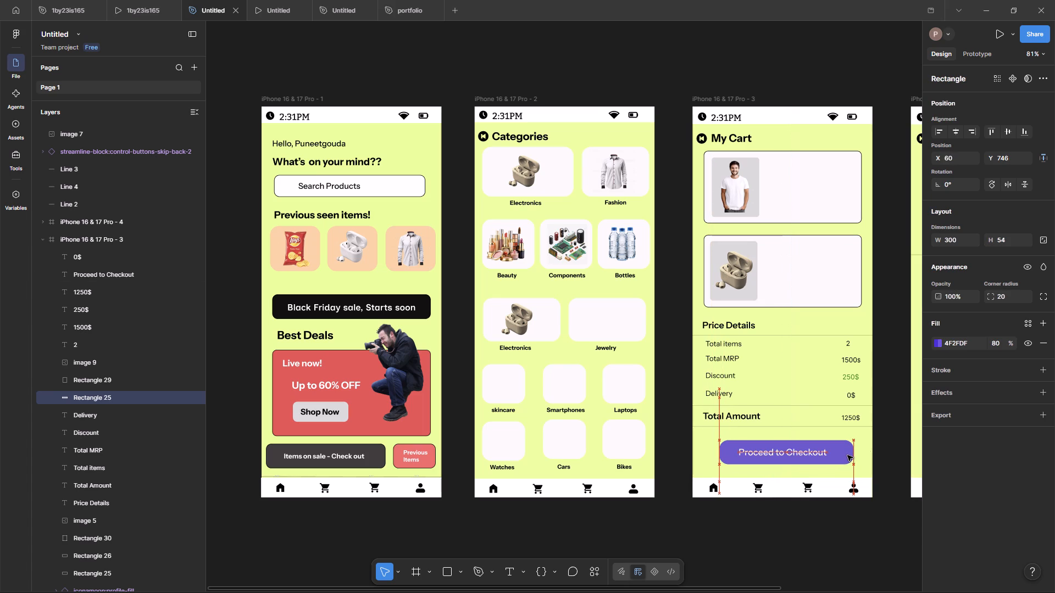
left_click(833, 532)
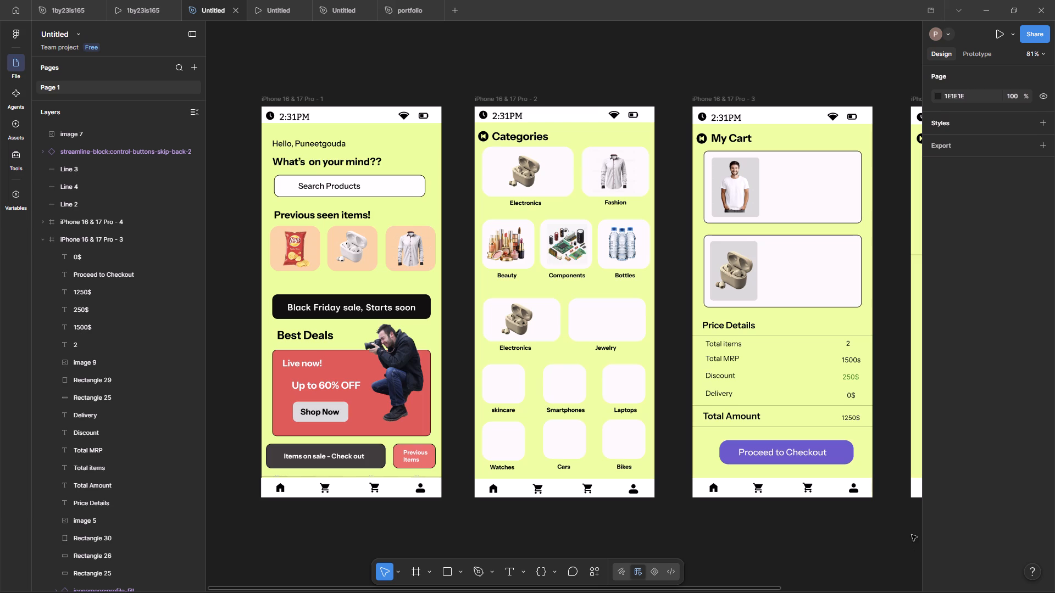
Set the corner radius of the Proceed to Checkout button's rectangle to 30.
left_click(845, 454)
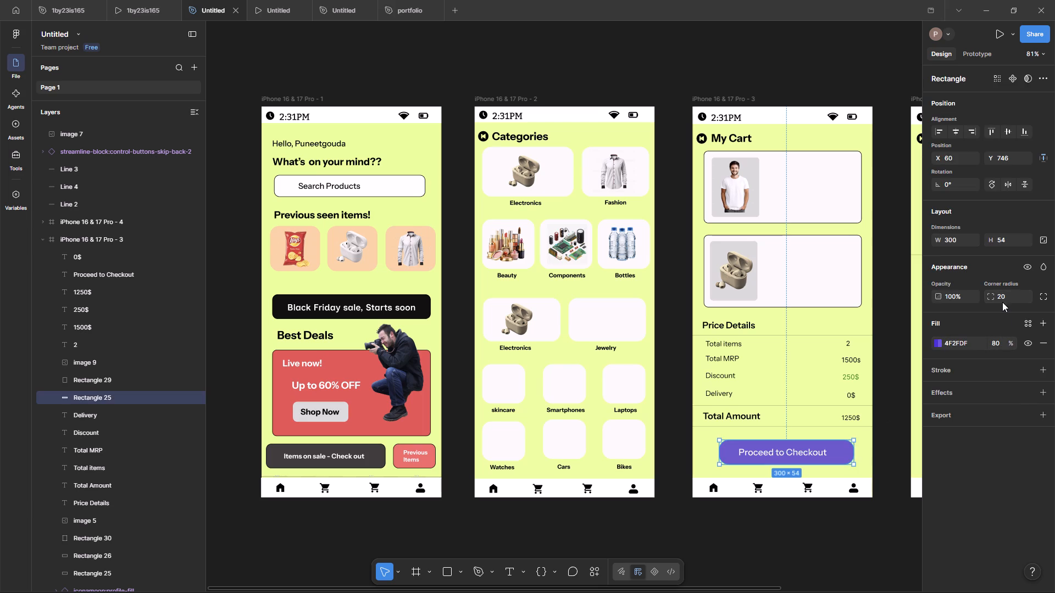
left_click(1004, 296)
type("30")
key("Return")
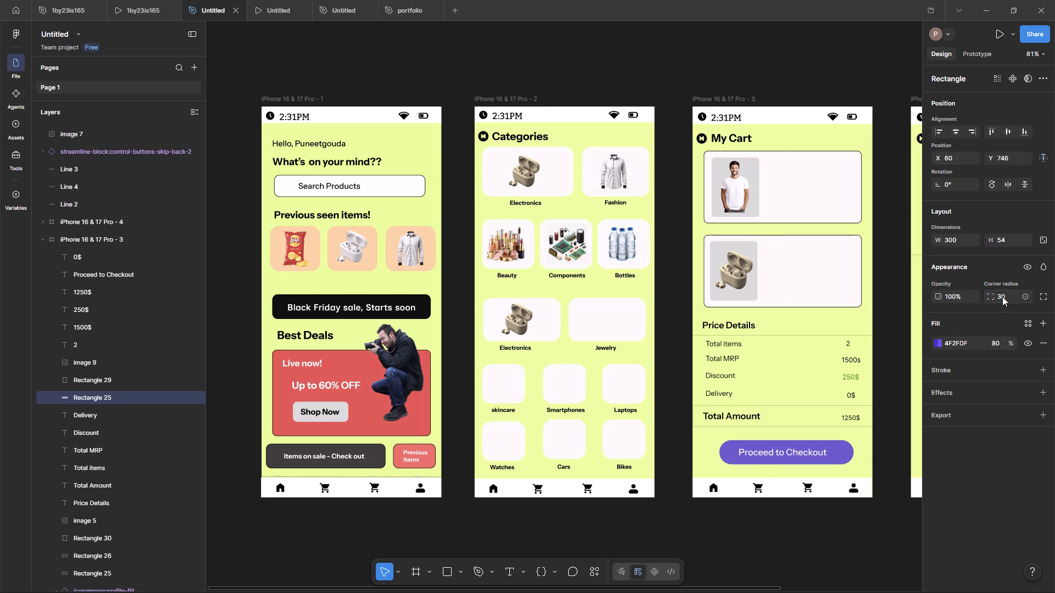
left_click(876, 46)
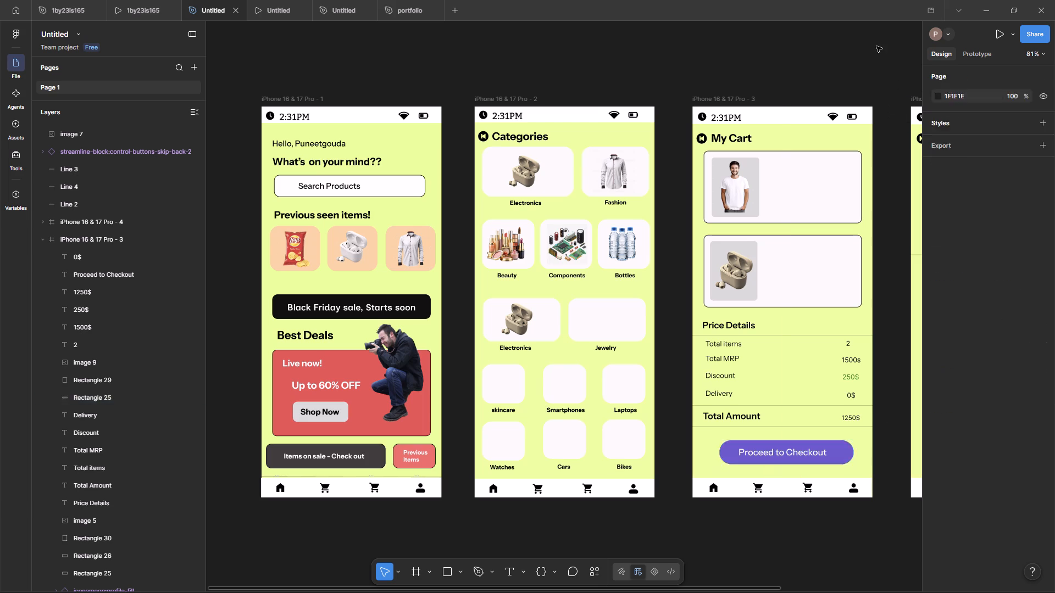
Change the font of the Proceed to Checkout label on the My Cart screen to Istok Web.
left_click(780, 451)
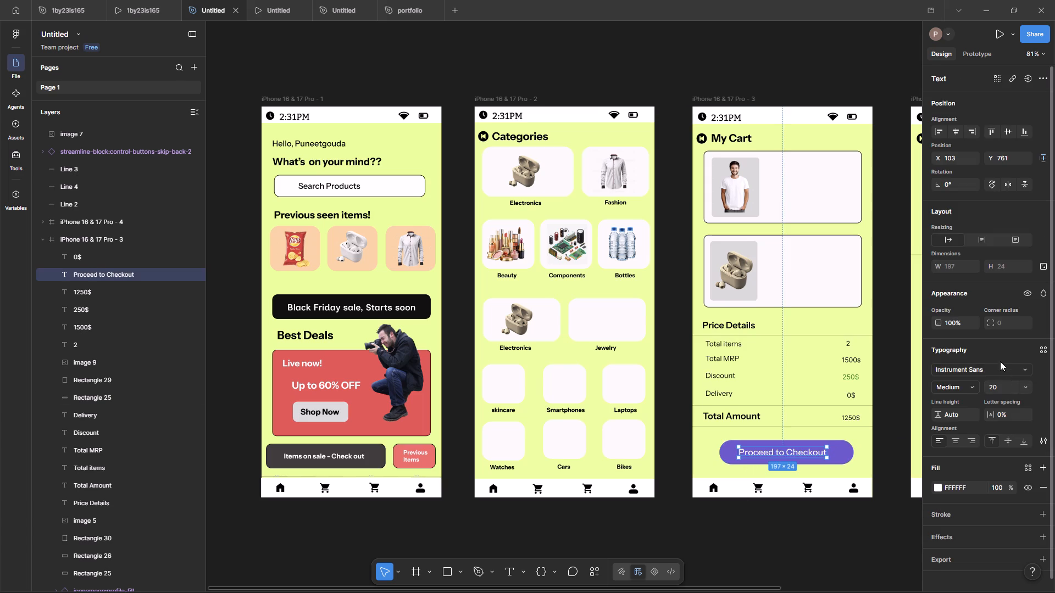
left_click(990, 370)
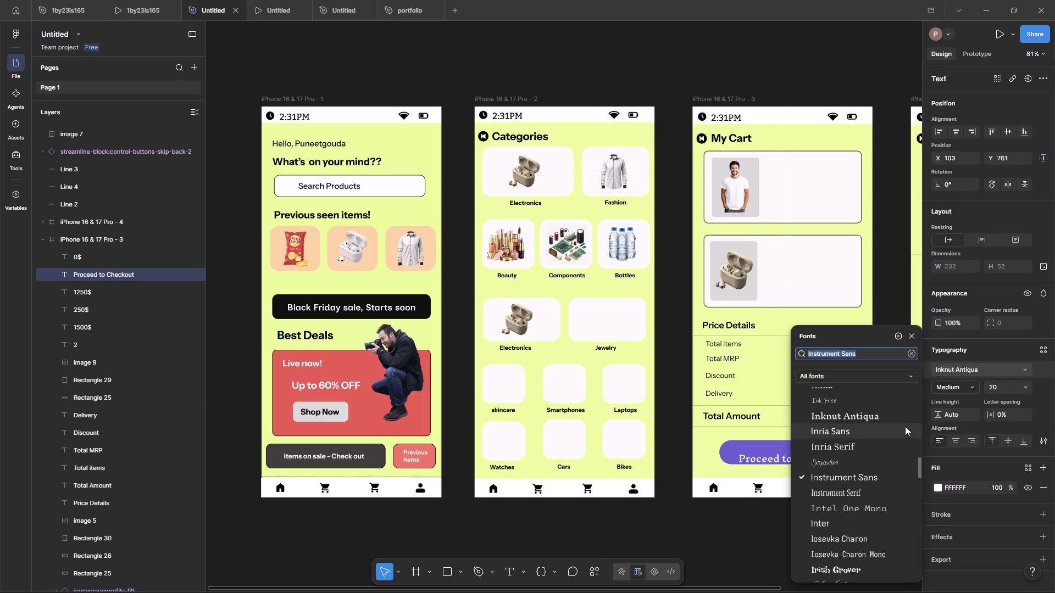
scroll(899, 426, "down", 2)
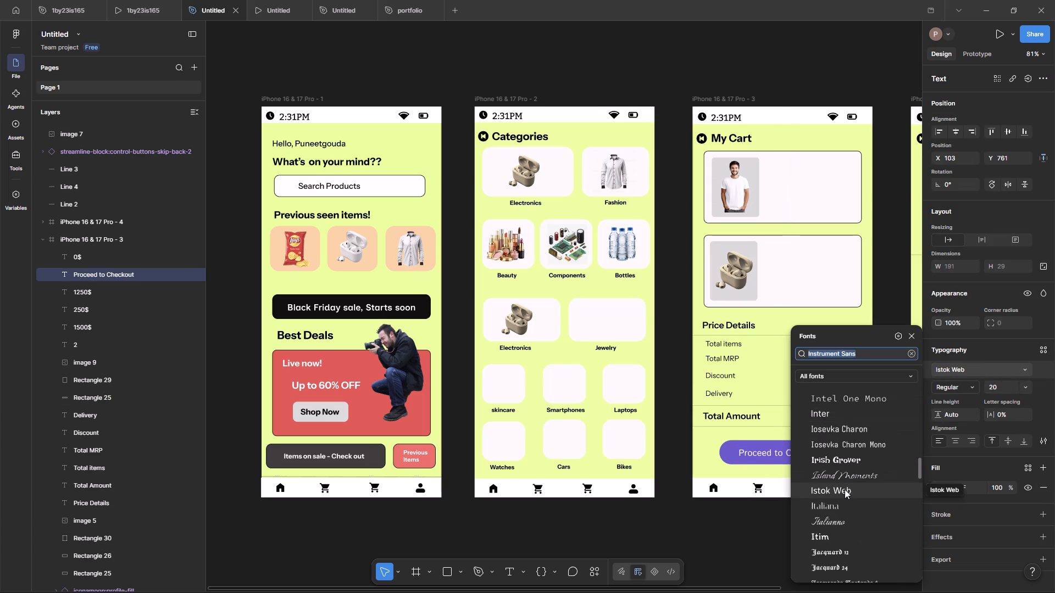
left_click(845, 489)
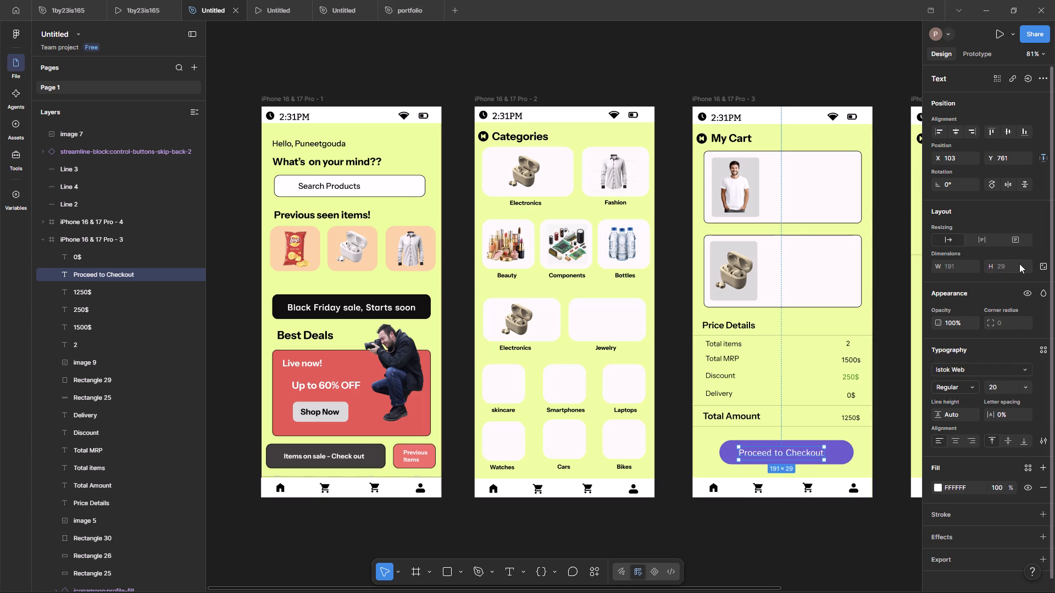
Set the font size of the Proceed to Checkout label to 22.
double_click(788, 455)
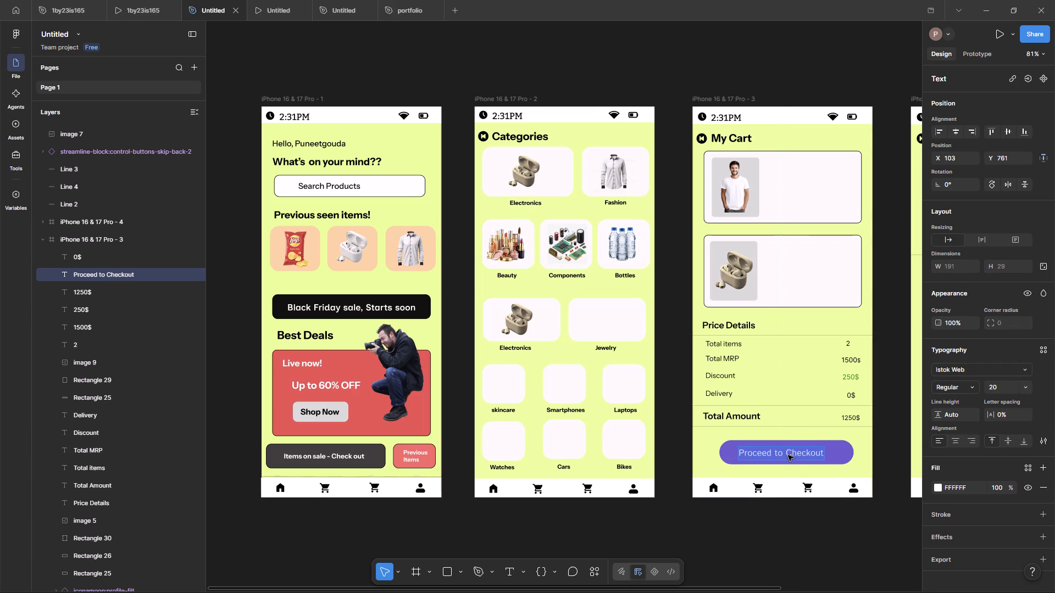
left_click(1028, 390)
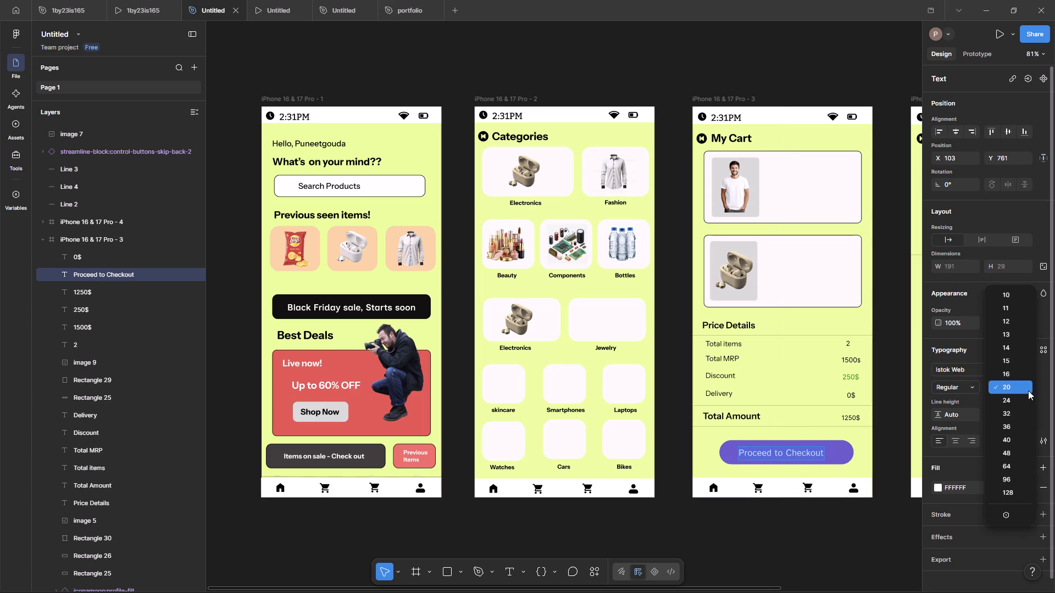
left_click(1021, 385)
left_click(1010, 385)
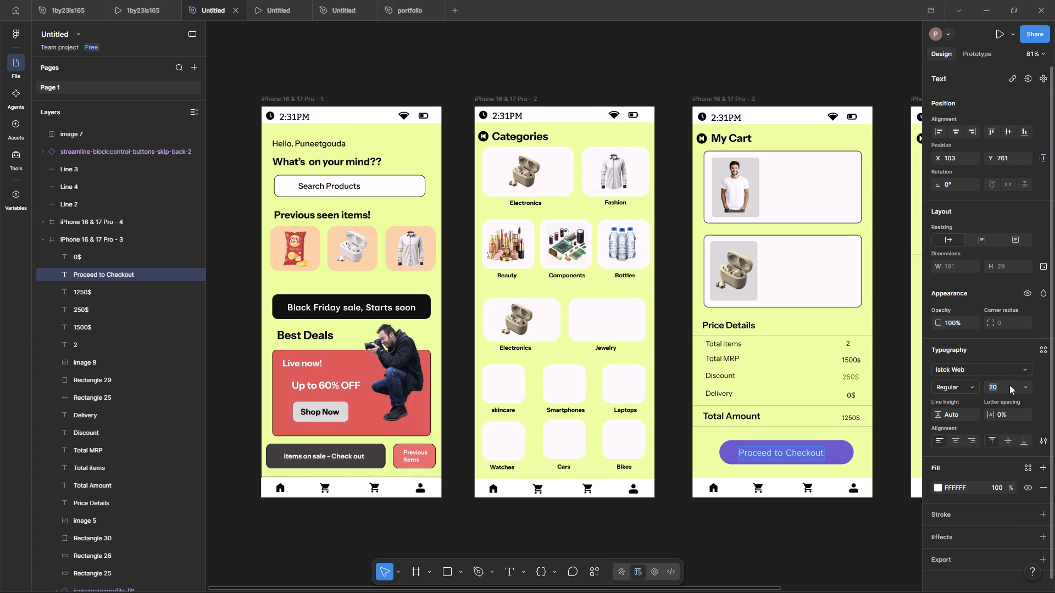
type("22")
key("Return")
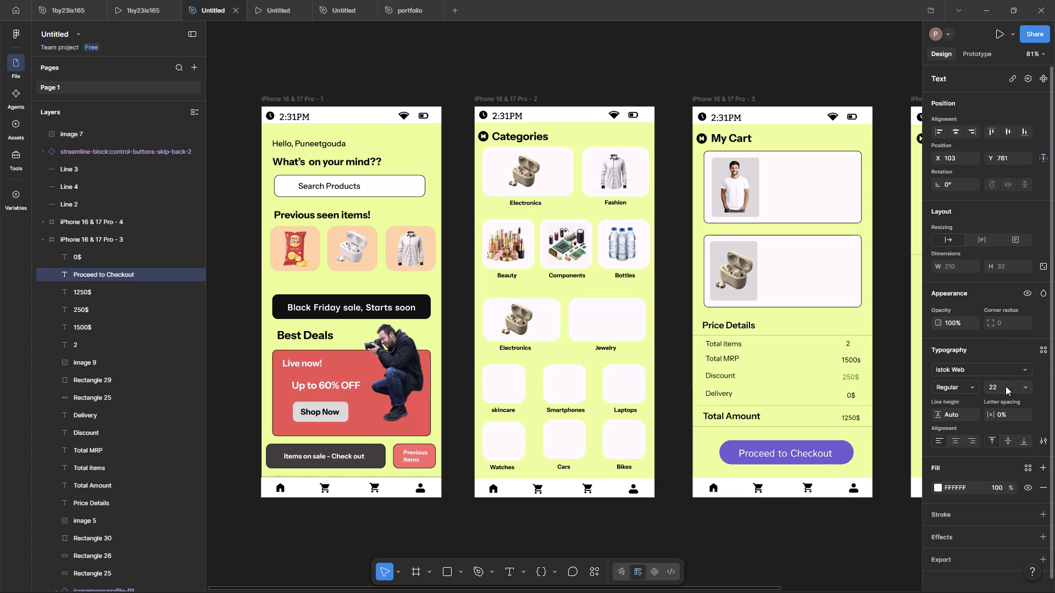
key("Escape")
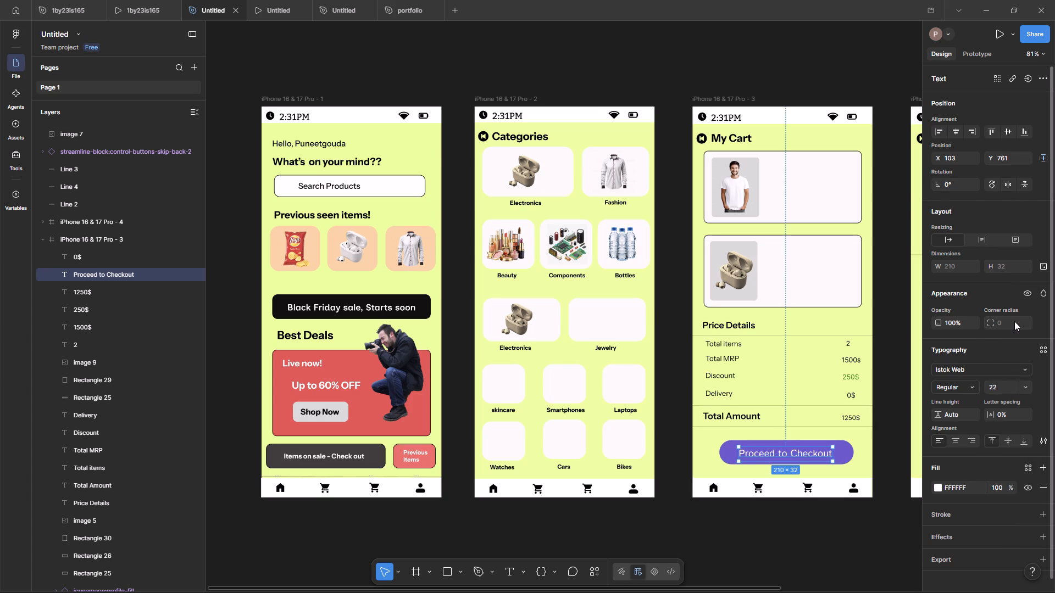
Centre the Proceed to Checkout label and its rectangle horizontally in the My Cart frame, nudging the rectangle down to Y 747.
left_click(956, 128)
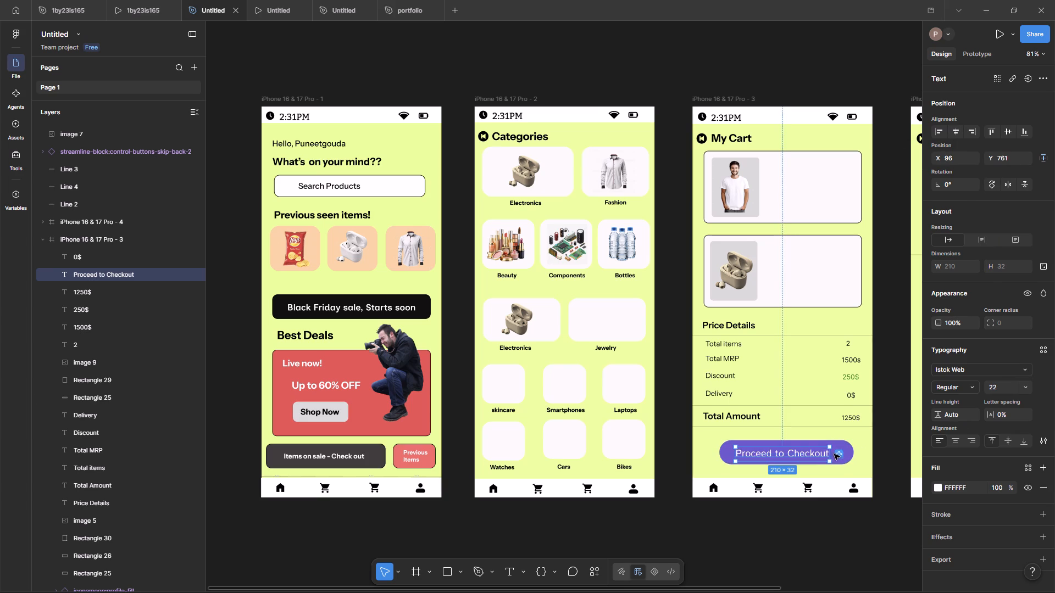
left_click(851, 448)
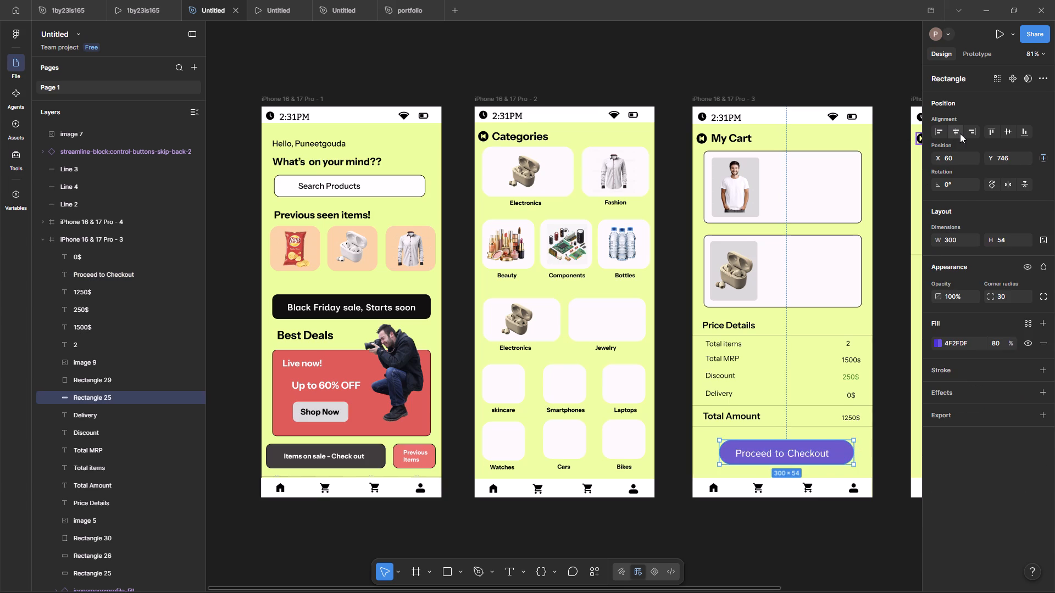
left_click(960, 133)
left_click(832, 542)
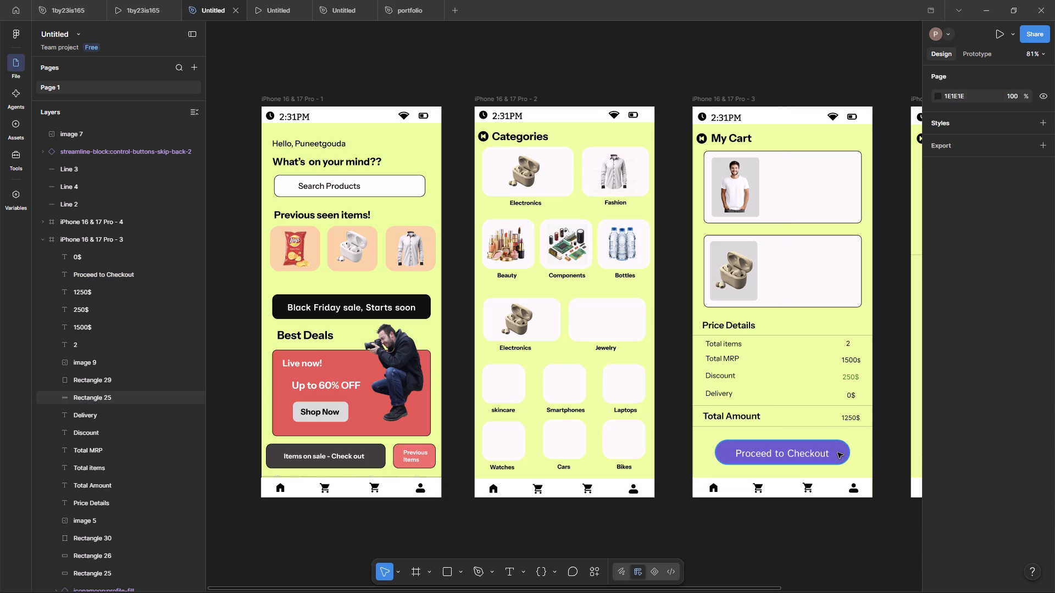
left_click(836, 454)
key("Down")
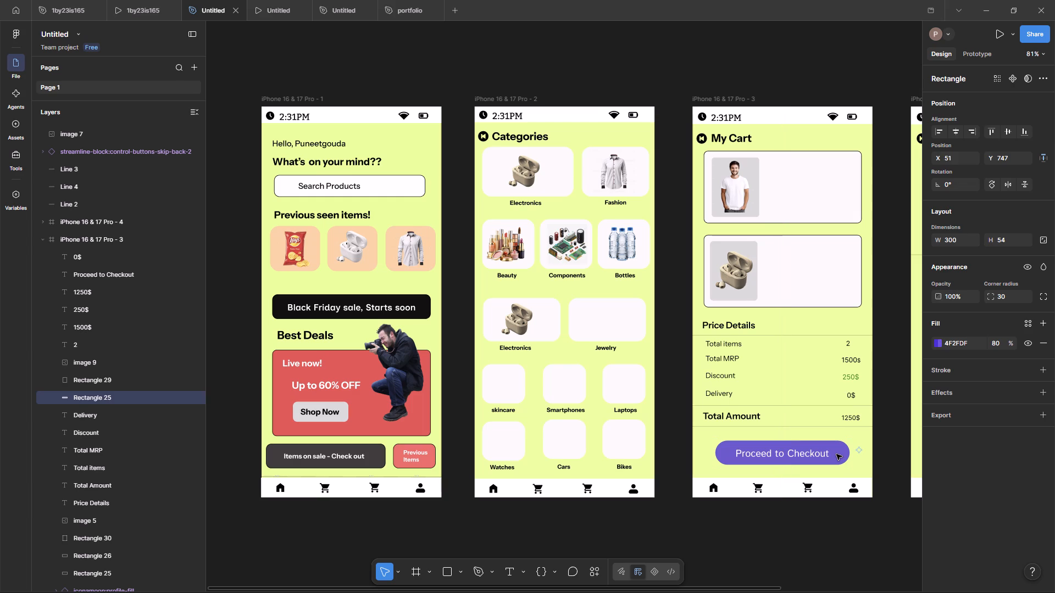
Set the font weight of the Proceed to Checkout label to Bold.
double_click(787, 454)
left_click(975, 385)
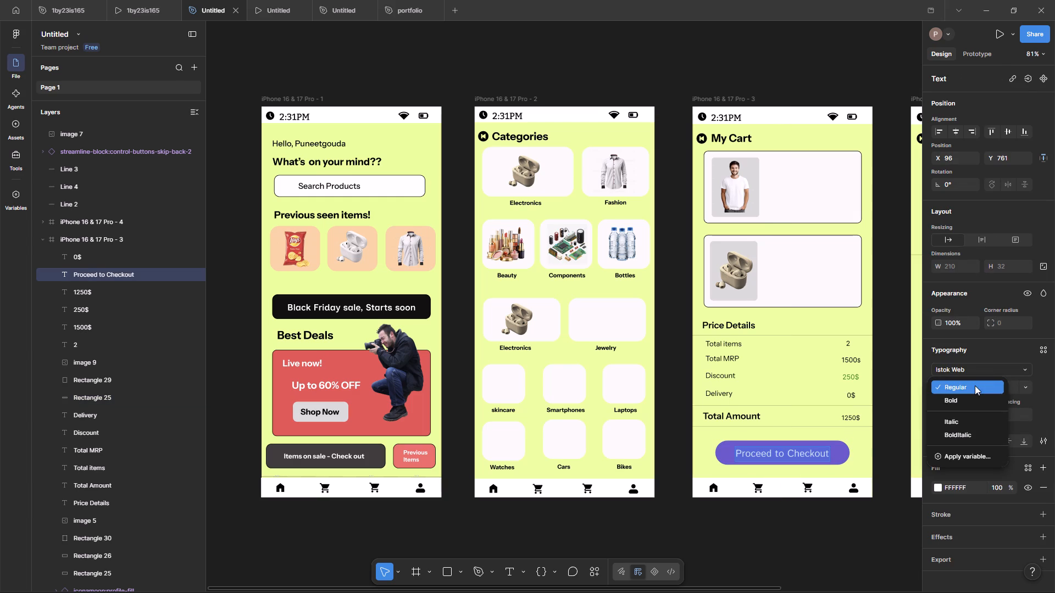
left_click(974, 397)
left_click(869, 552)
left_click(855, 548)
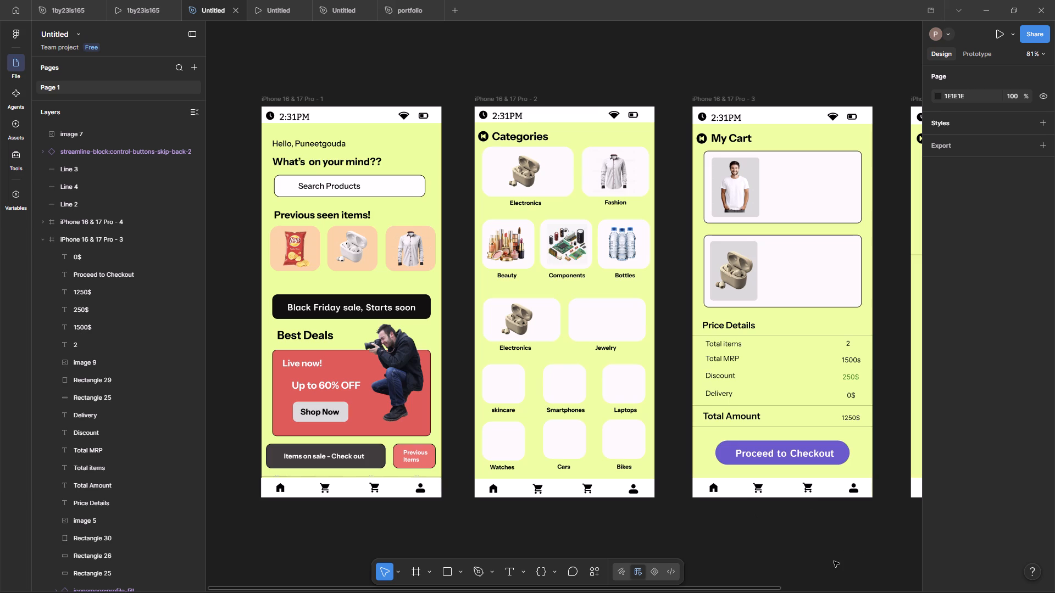
Apply a drop shadow effect to the photographer image in the home screen's Best Deals banner, without any stroke.
left_click(396, 353)
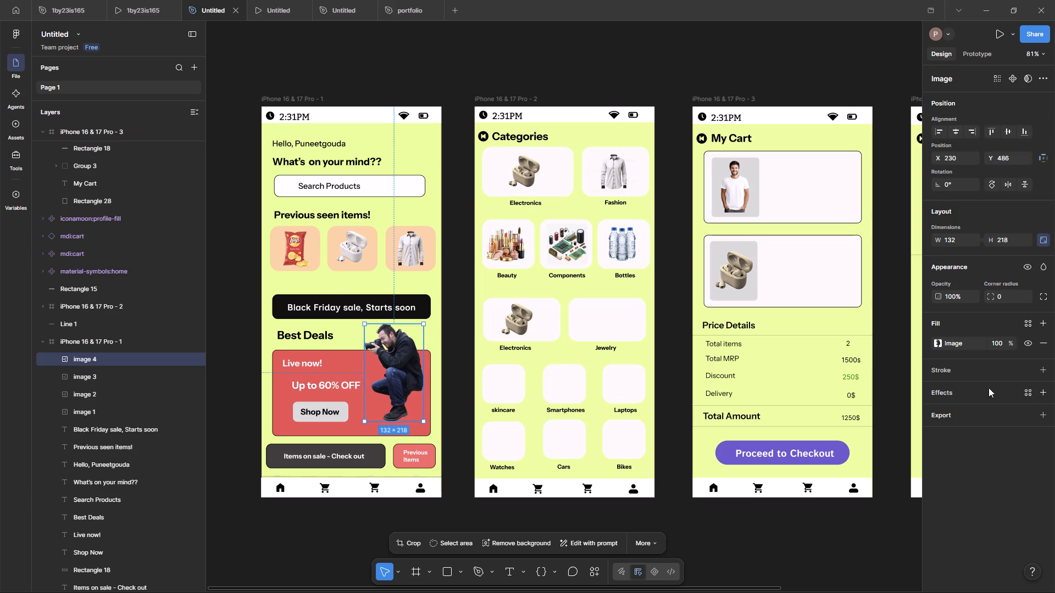
left_click(961, 376)
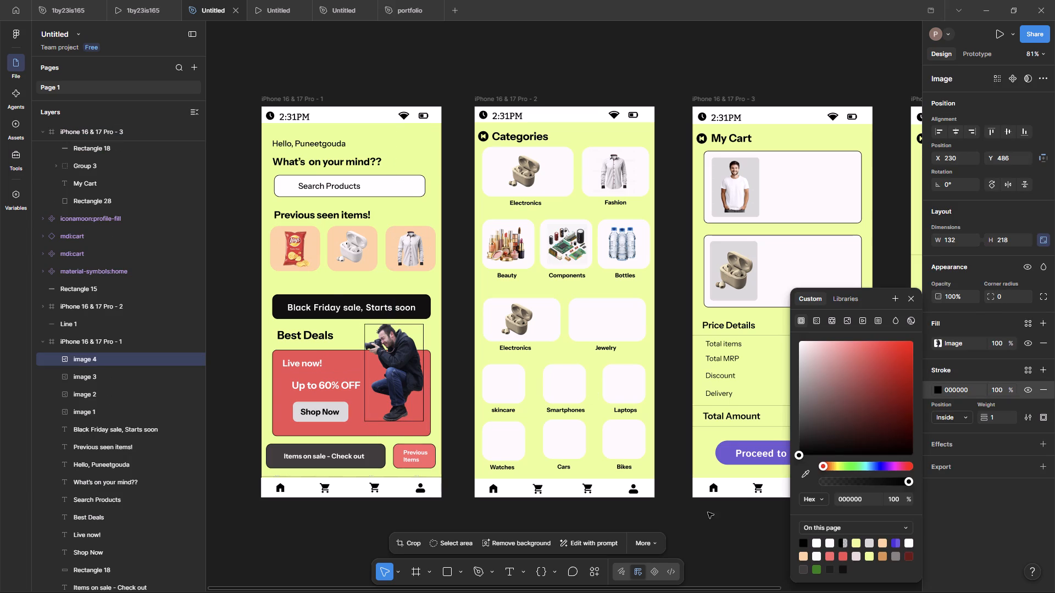
left_click(1045, 390)
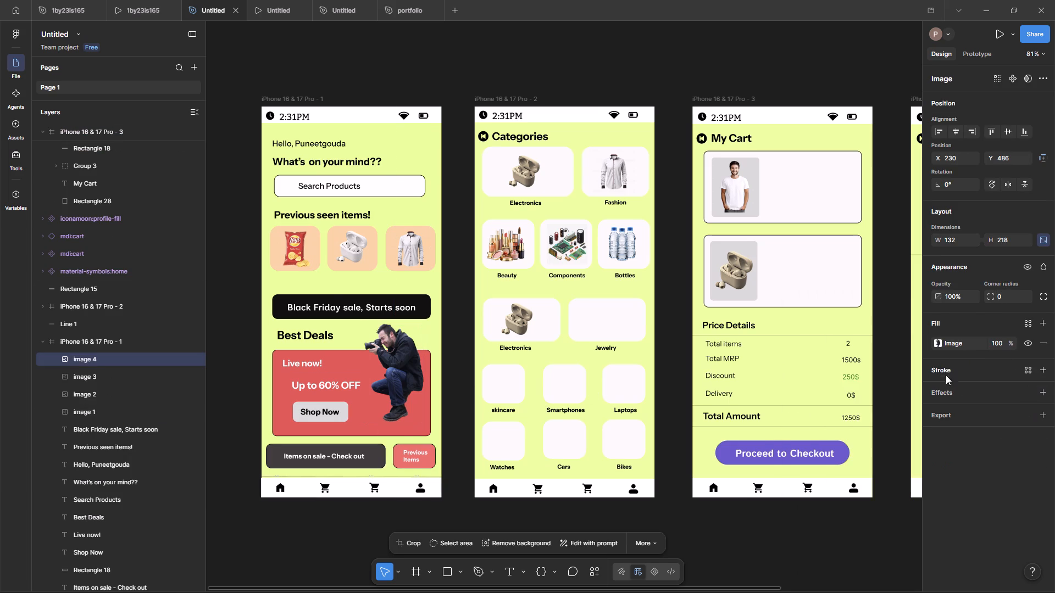
left_click(948, 390)
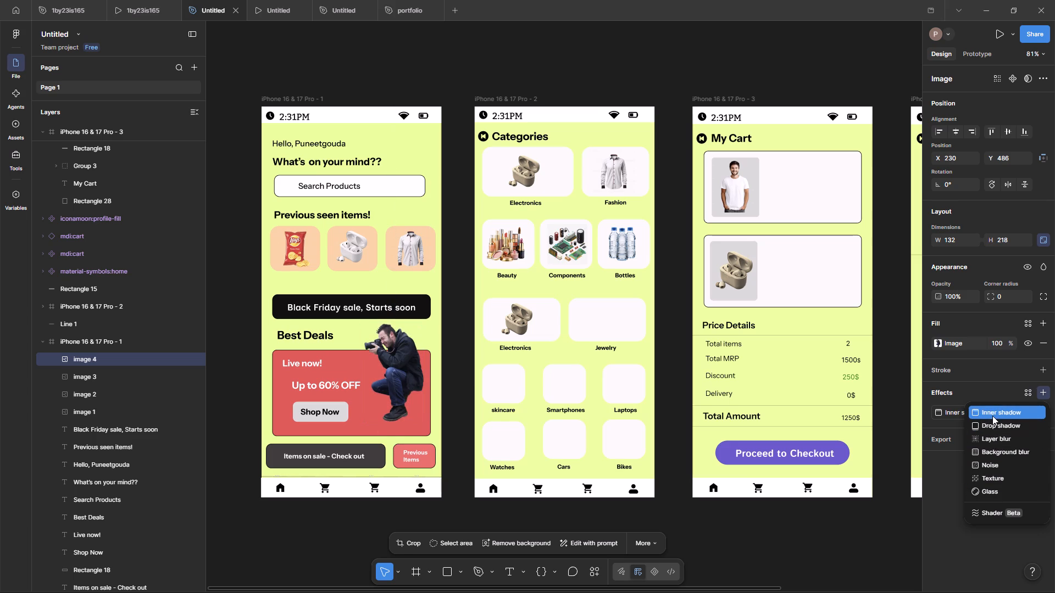
left_click(993, 430)
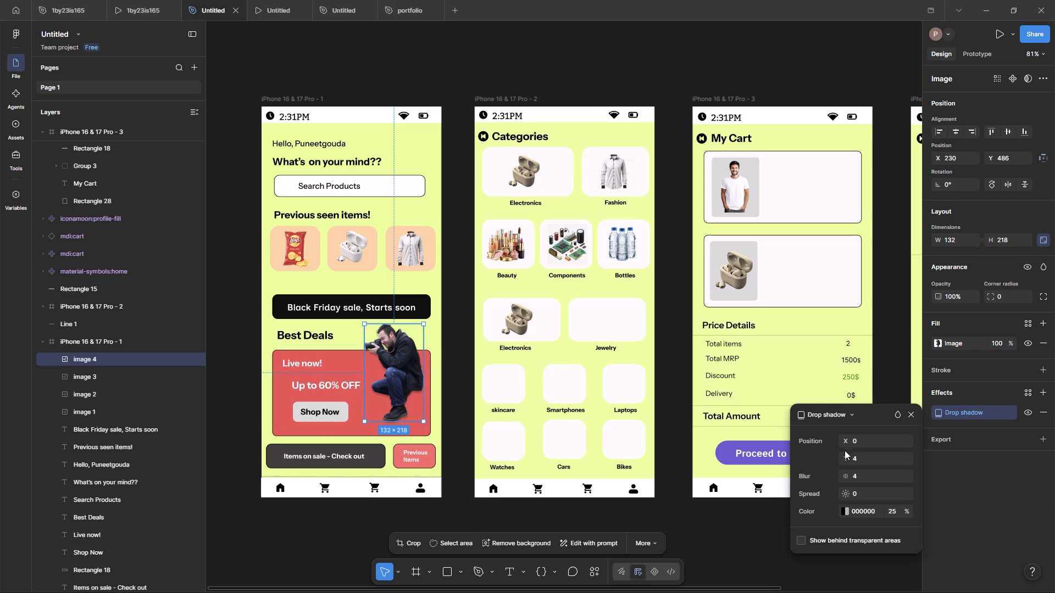
left_click(751, 553)
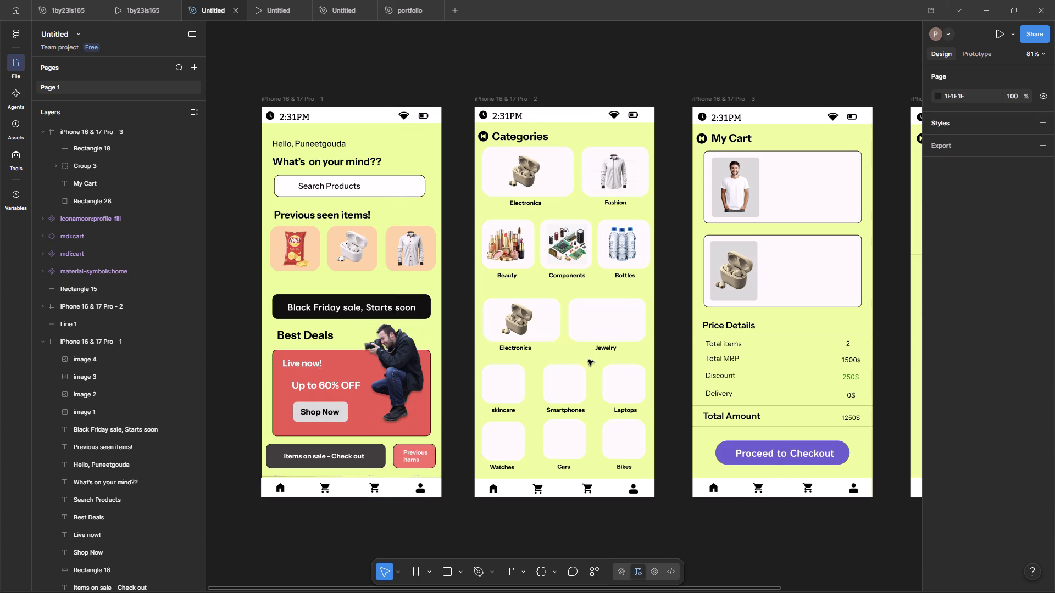
left_click(774, 558)
Change the fill of the Previous Items text on the home screen to black, 000000.
double_click(409, 453)
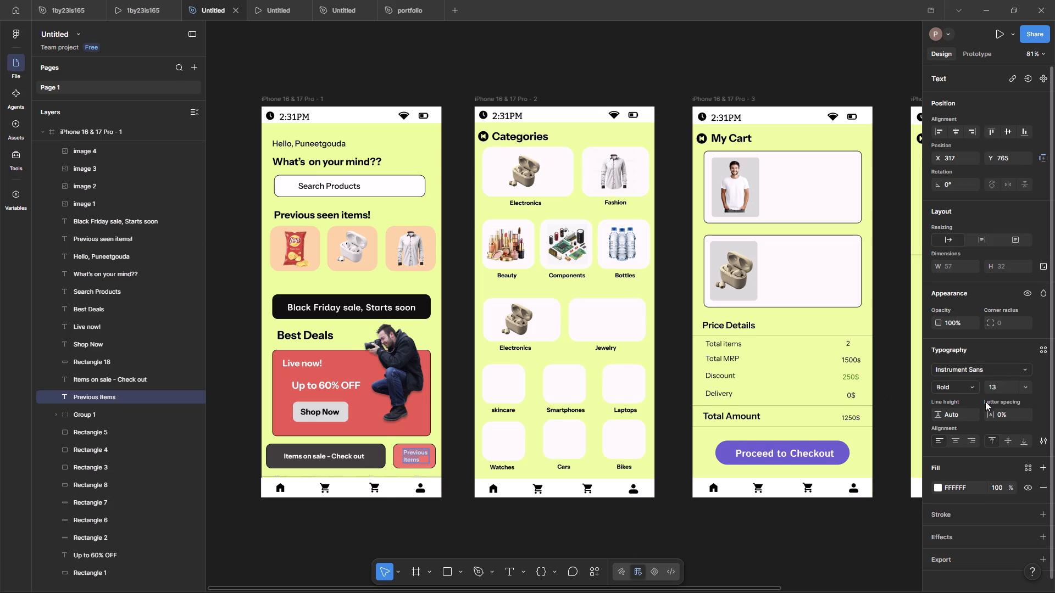
left_click(937, 487)
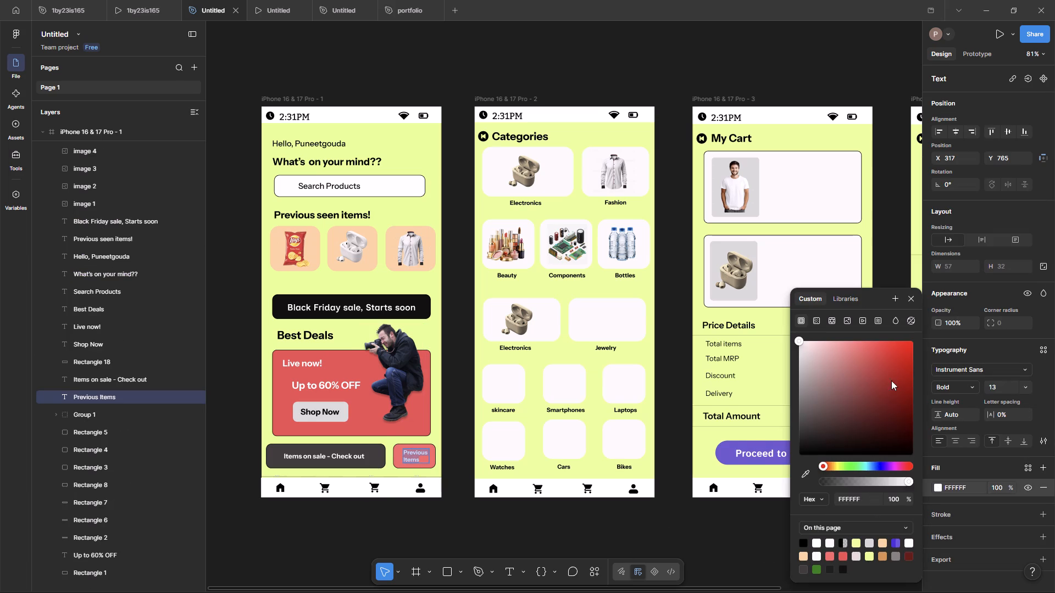
left_click_drag(896, 412, 912, 487)
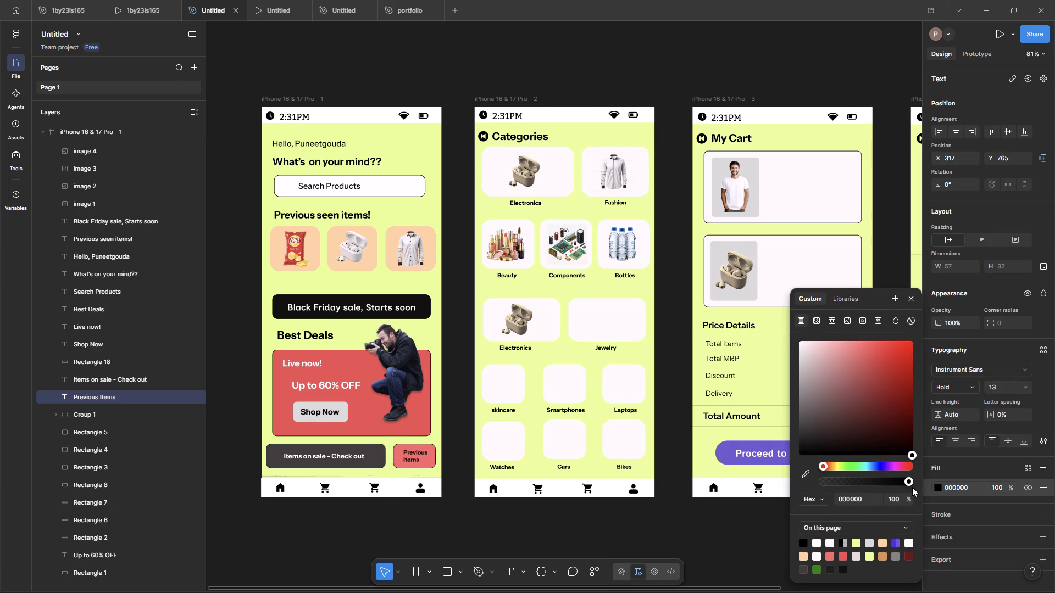
left_click_drag(912, 487, 910, 487)
left_click(730, 541)
left_click(730, 542)
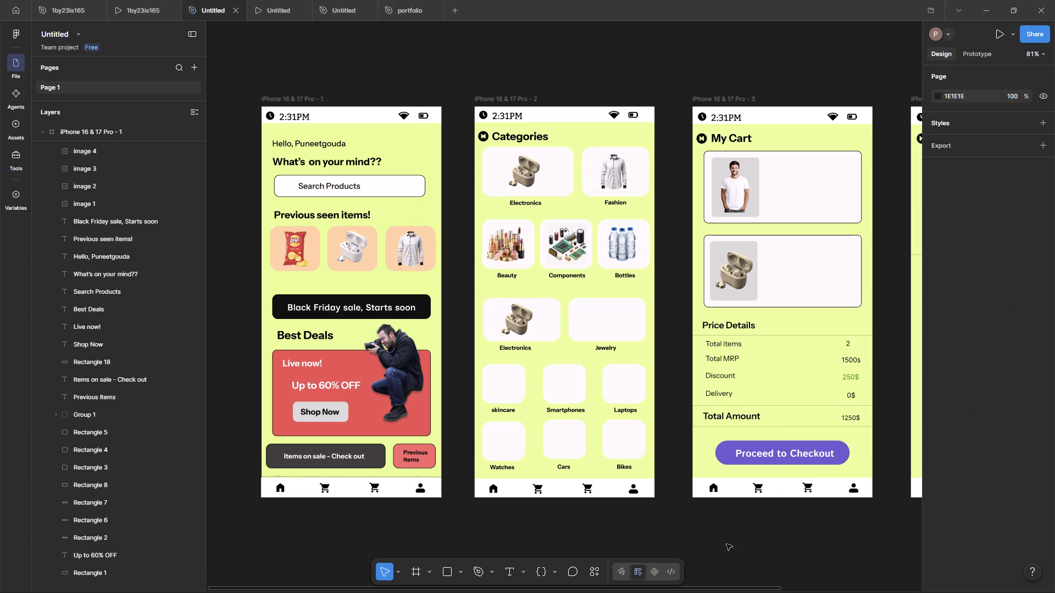
Change the fill of the rectangle behind the home screen's Previous Items text to light blue, 6D9BFF.
left_click(426, 461)
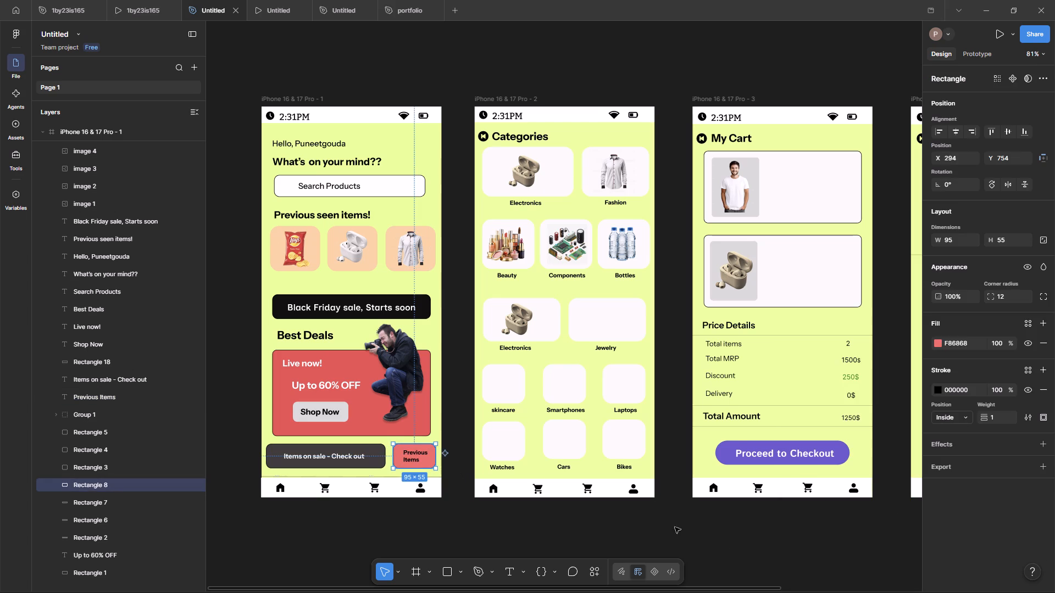
left_click(934, 345)
left_click(939, 343)
left_click_drag(859, 375, 873, 394)
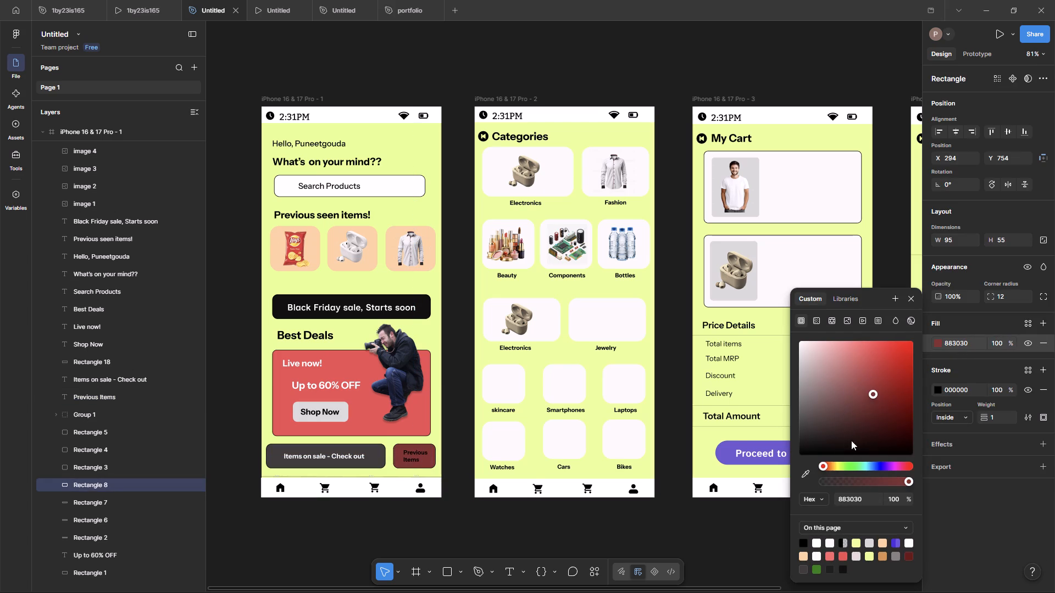
left_click_drag(824, 468, 845, 468)
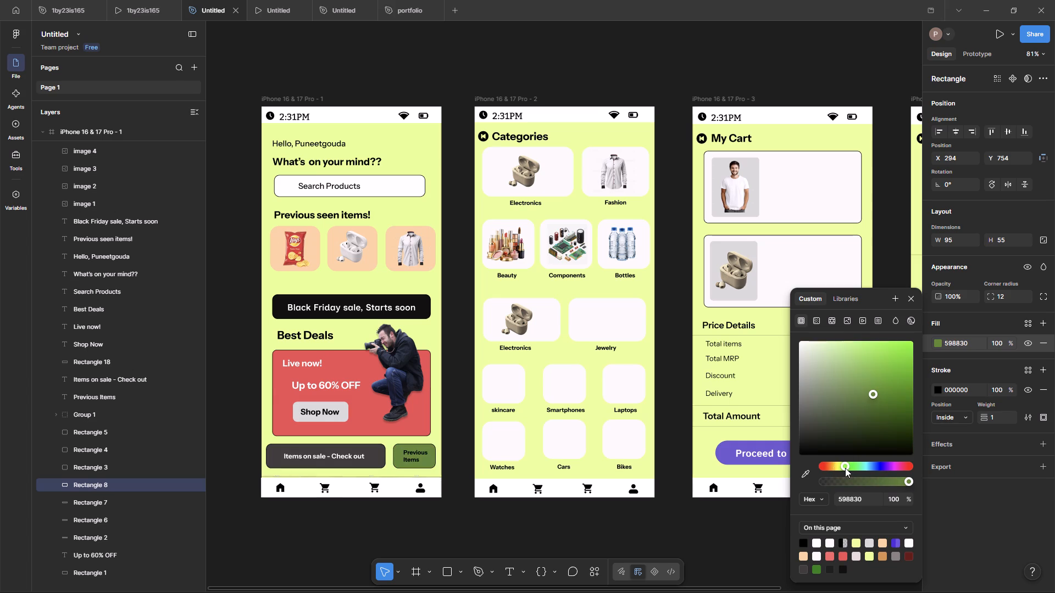
left_click_drag(845, 468, 867, 464)
left_click_drag(868, 383, 843, 358)
left_click_drag(862, 461, 914, 462)
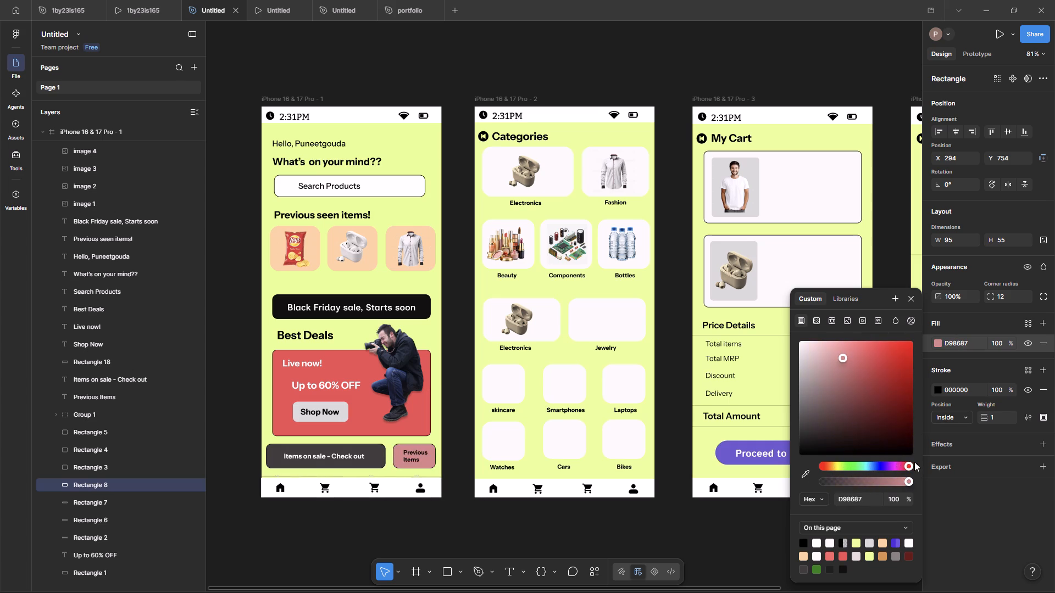
left_click_drag(914, 462, 840, 462)
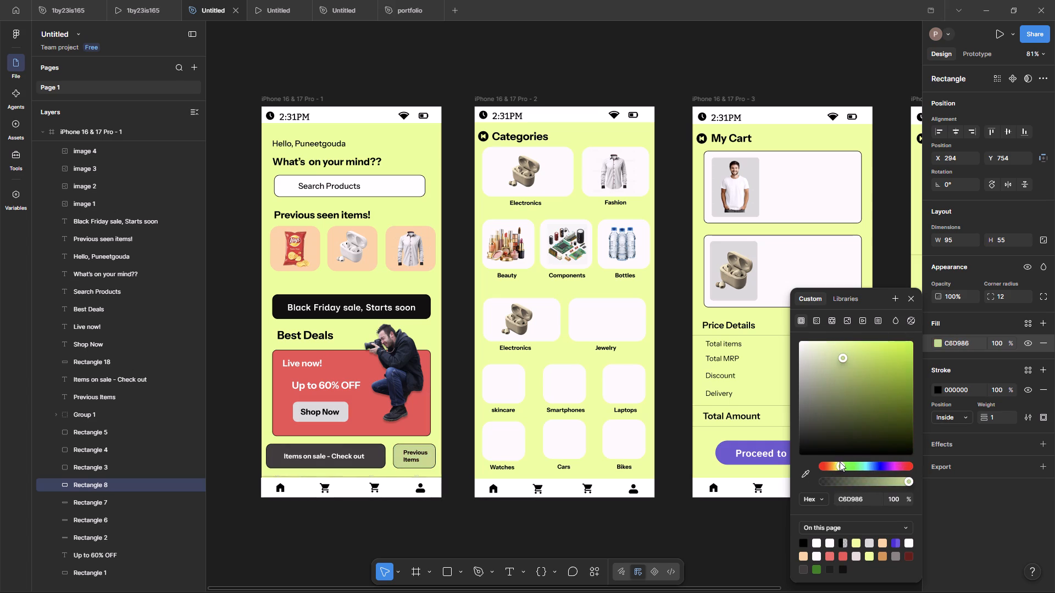
left_click_drag(840, 462, 968, 452)
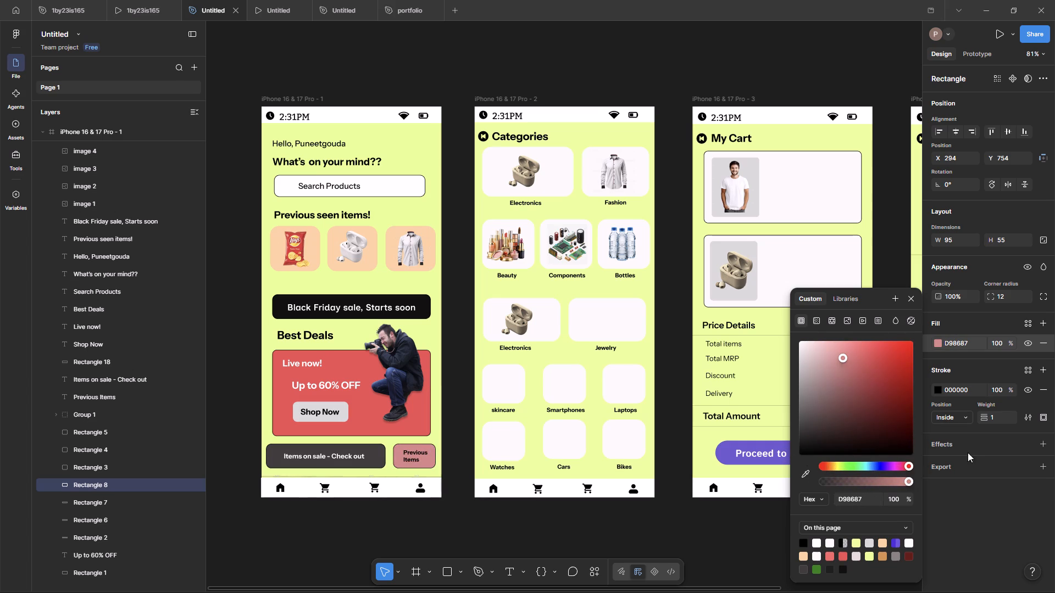
left_click_drag(968, 452, 972, 452)
left_click_drag(869, 371, 891, 373)
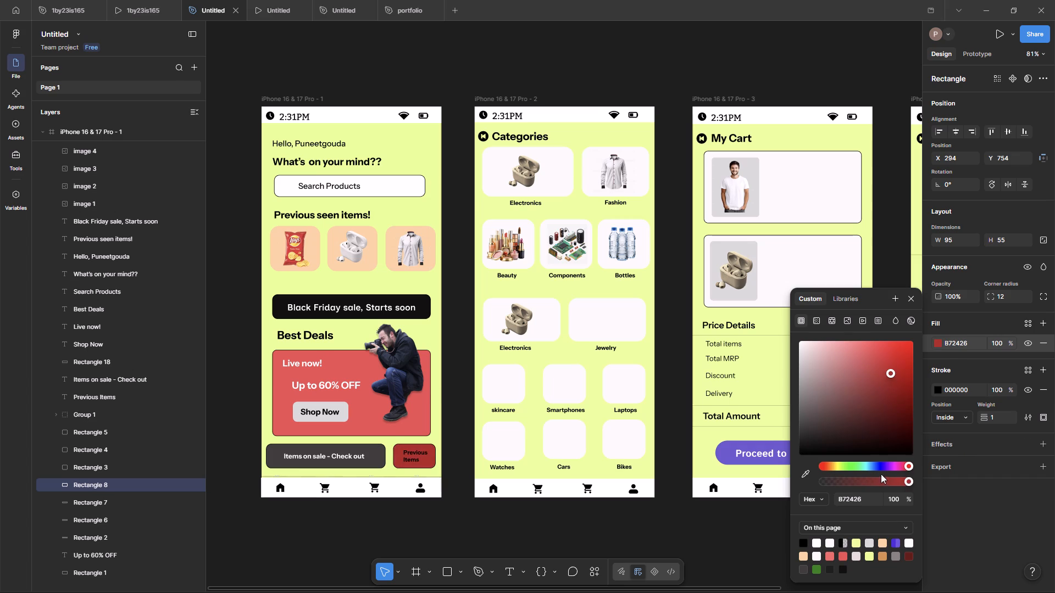
left_click_drag(883, 464, 876, 454)
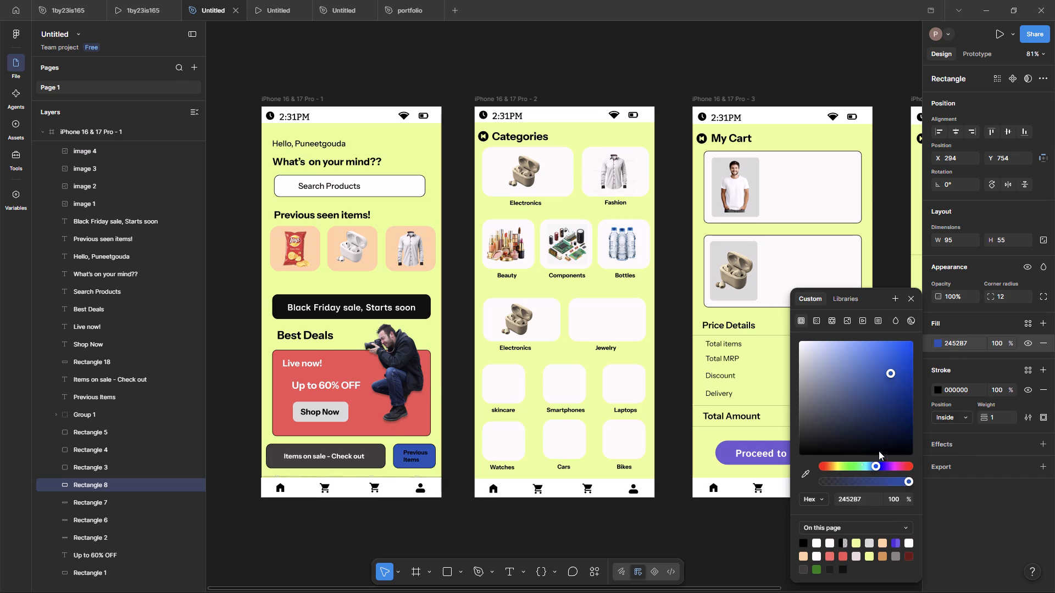
left_click_drag(892, 370, 862, 348)
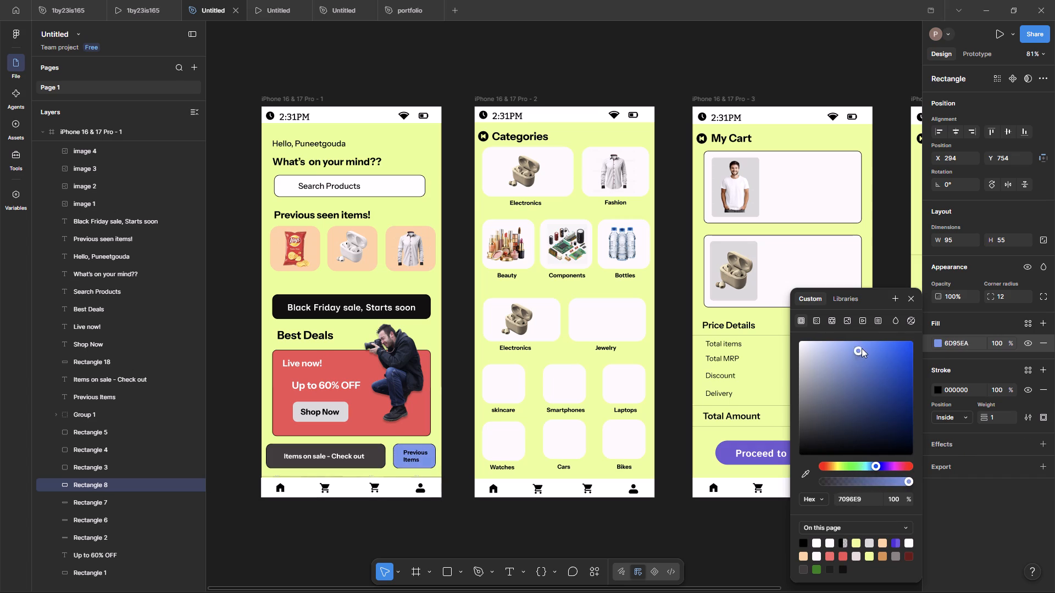
left_click_drag(862, 348, 864, 336)
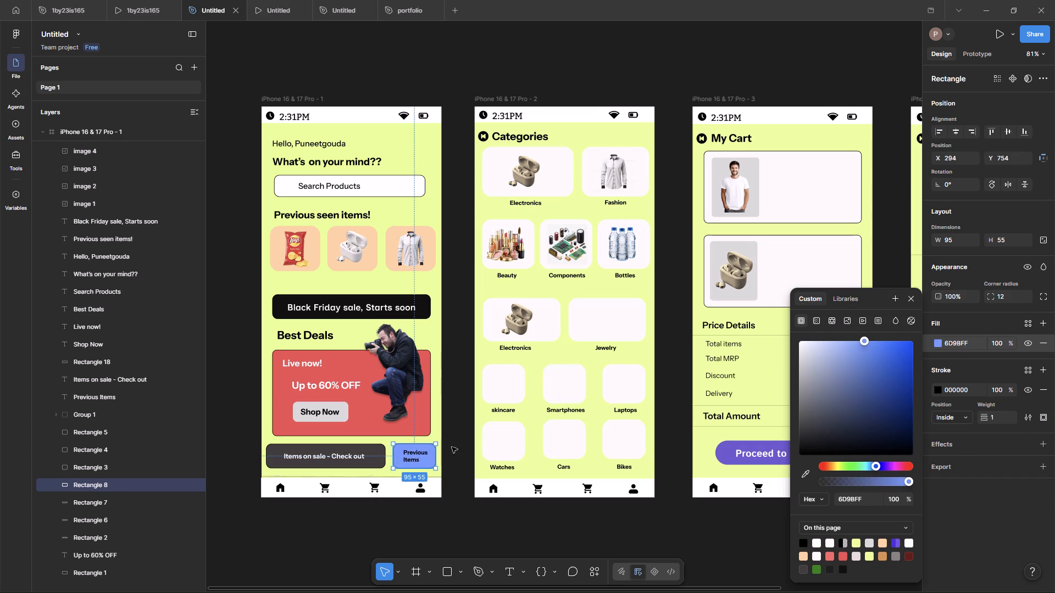
Set the fill of the Previous Items text on the home screen to white, FFFFFF.
double_click(410, 455)
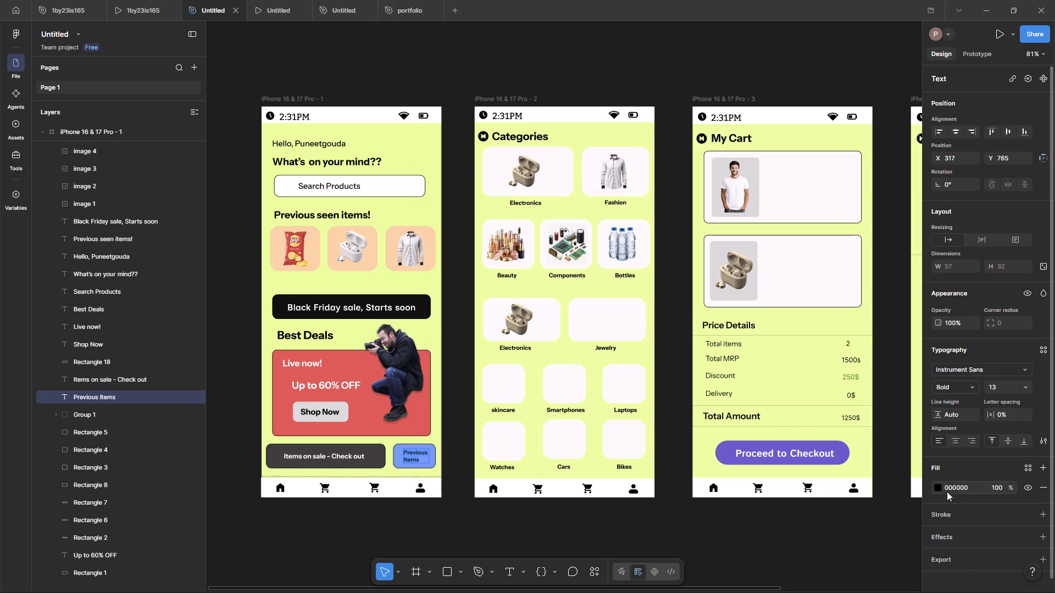
left_click(940, 489)
left_click_drag(862, 368, 766, 305)
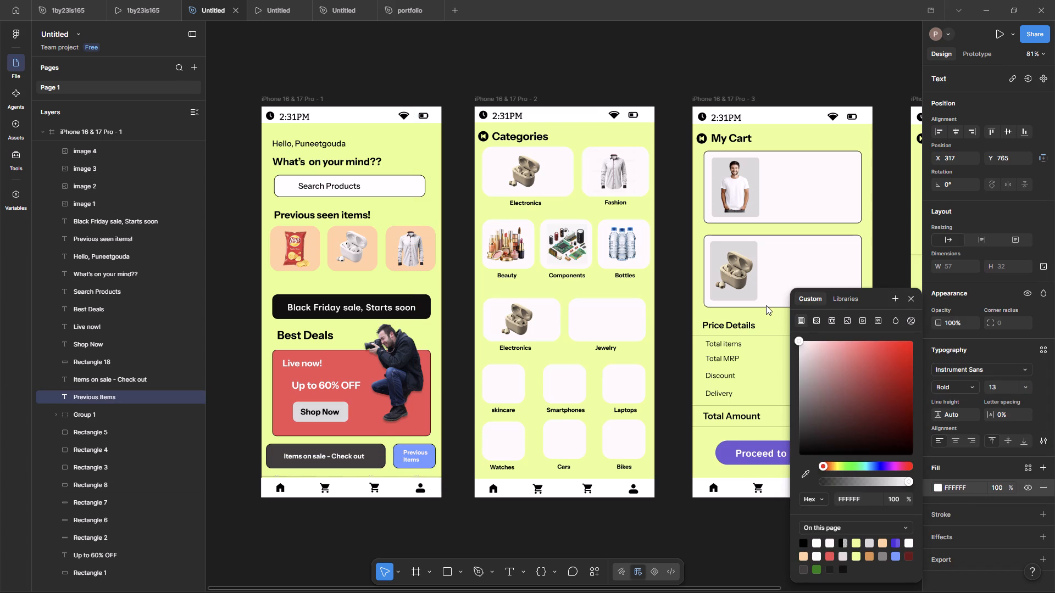
left_click_drag(766, 305, 765, 305)
Add a black 000000 outside stroke with weight 1 to the Previous Items text.
left_click(957, 515)
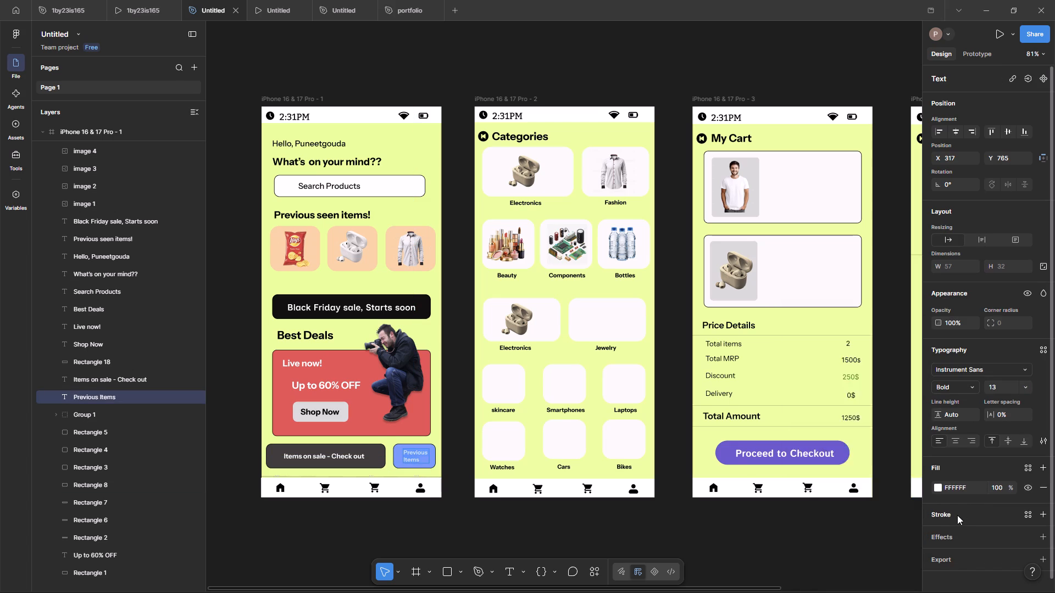
scroll(987, 544, "down", 1)
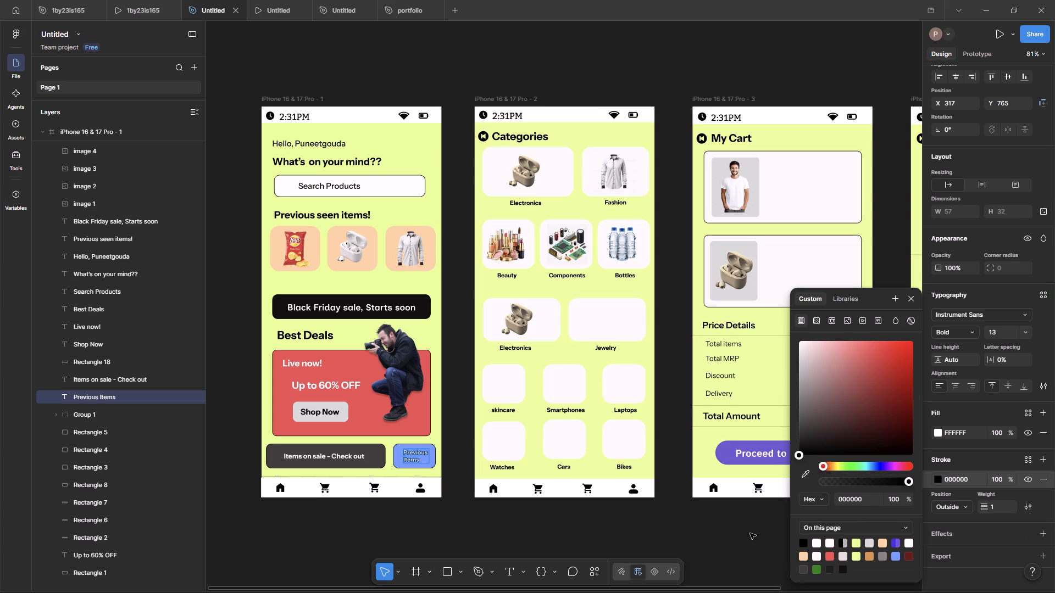
left_click(750, 533)
left_click(746, 536)
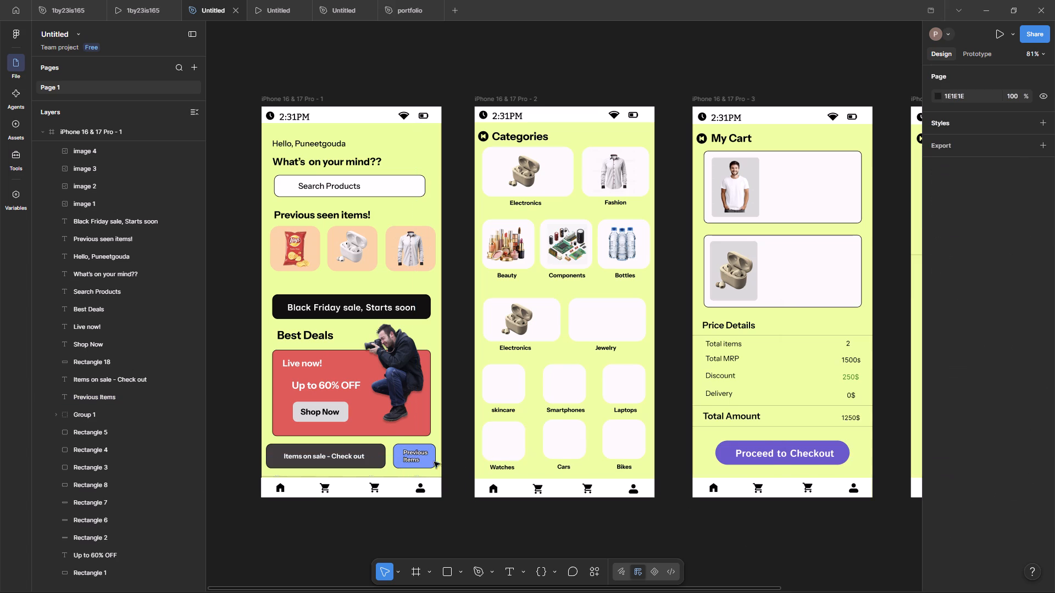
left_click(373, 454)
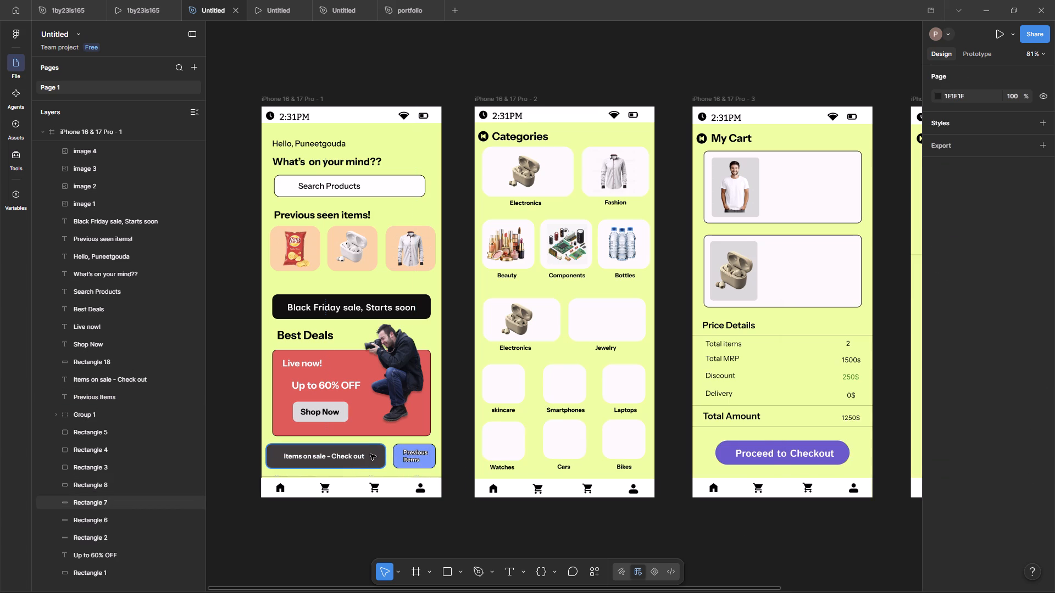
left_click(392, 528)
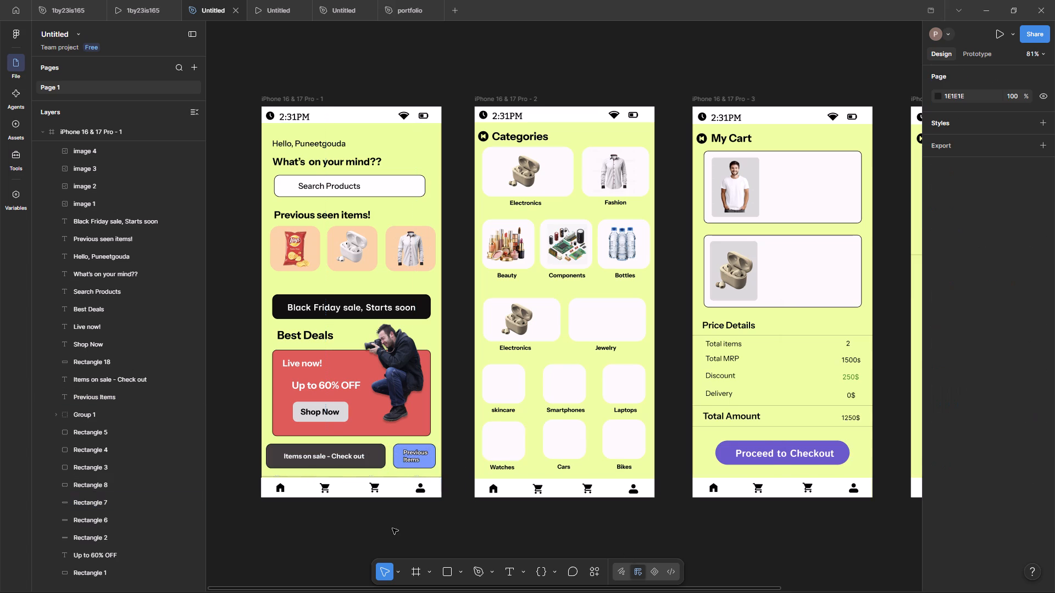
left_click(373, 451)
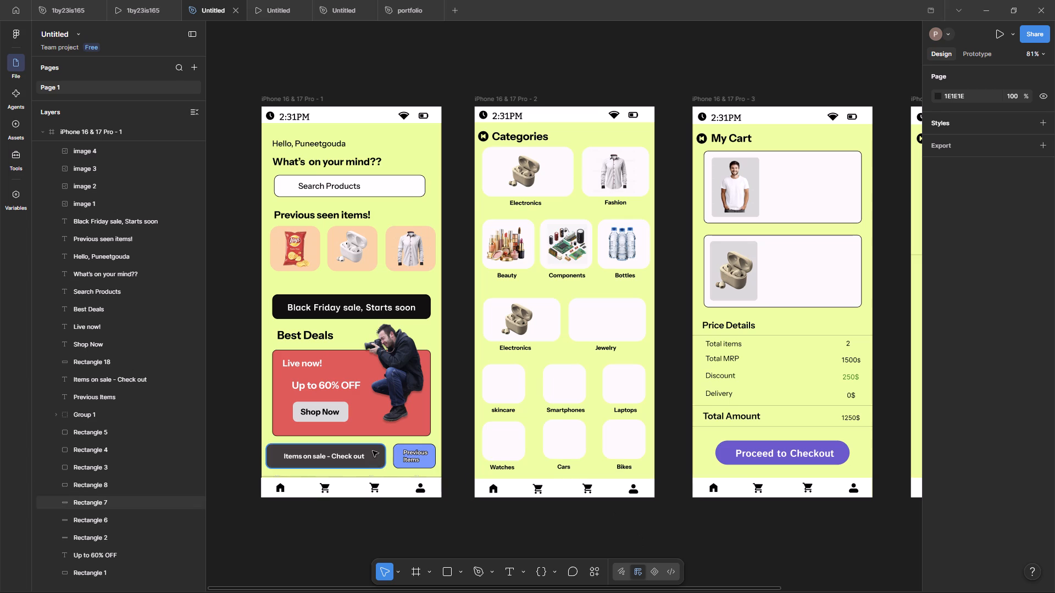
Apply a drop shadow effect to the white navigation bar rectangle at the bottom of the home screen.
left_click(403, 493)
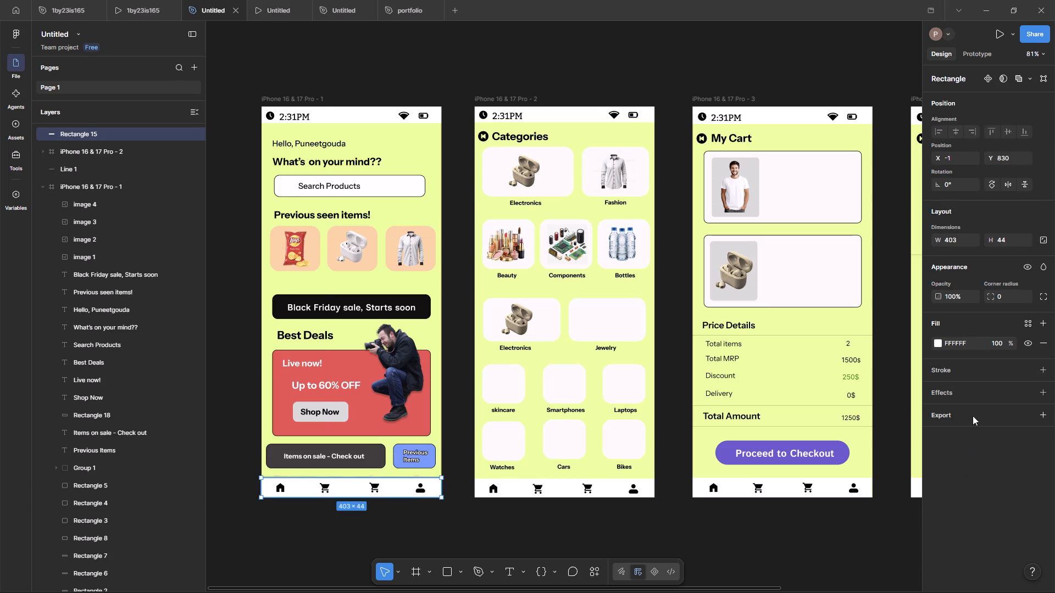
left_click(953, 395)
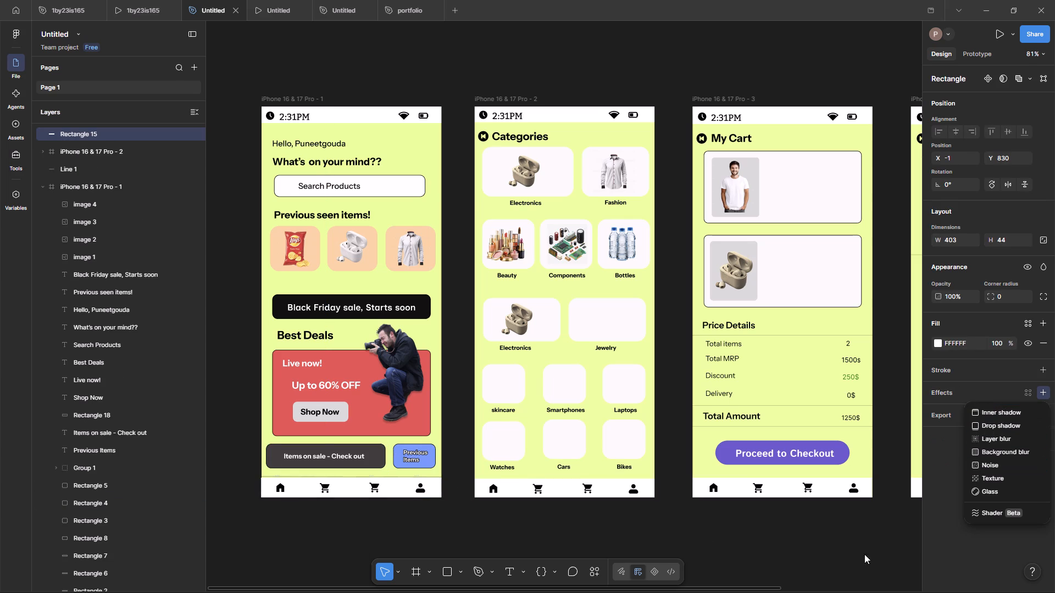
left_click(995, 427)
left_click(445, 522)
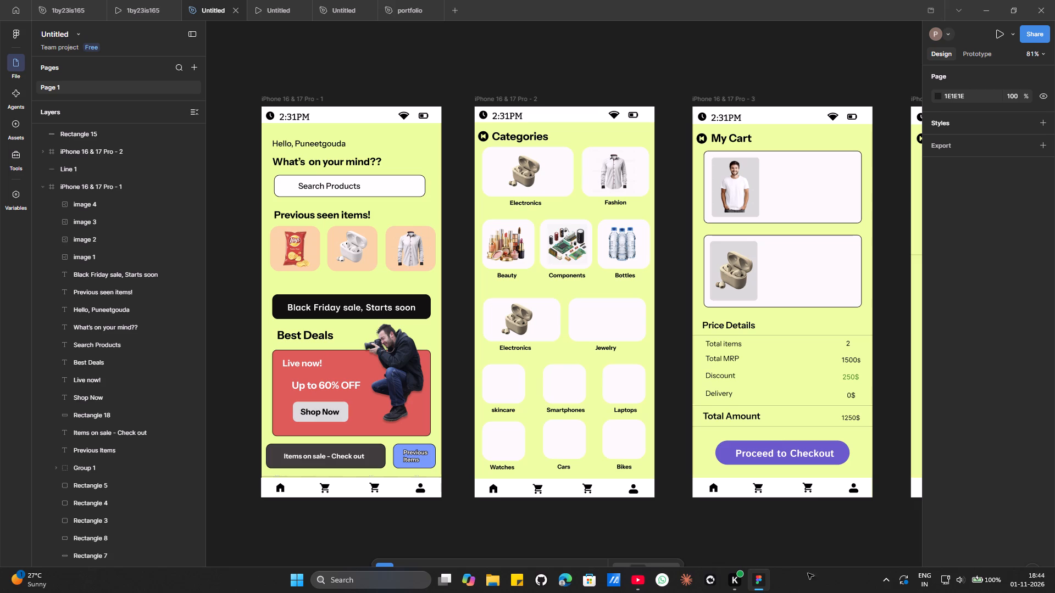
Select the peach rectangle behind the chips image under Previous seen items and open the choice of effects for it.
left_click(280, 253)
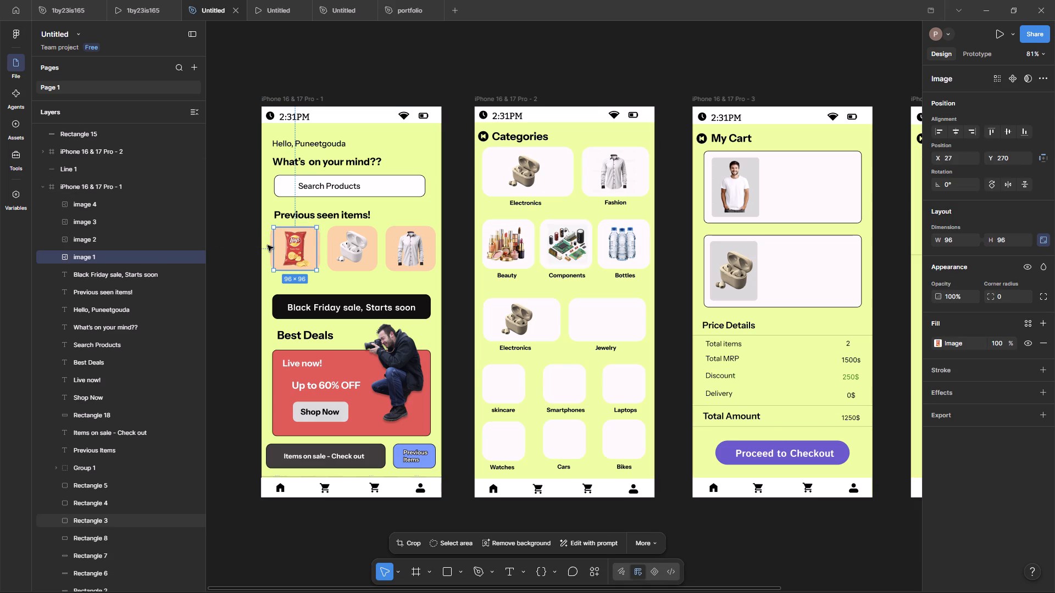
left_click(268, 245)
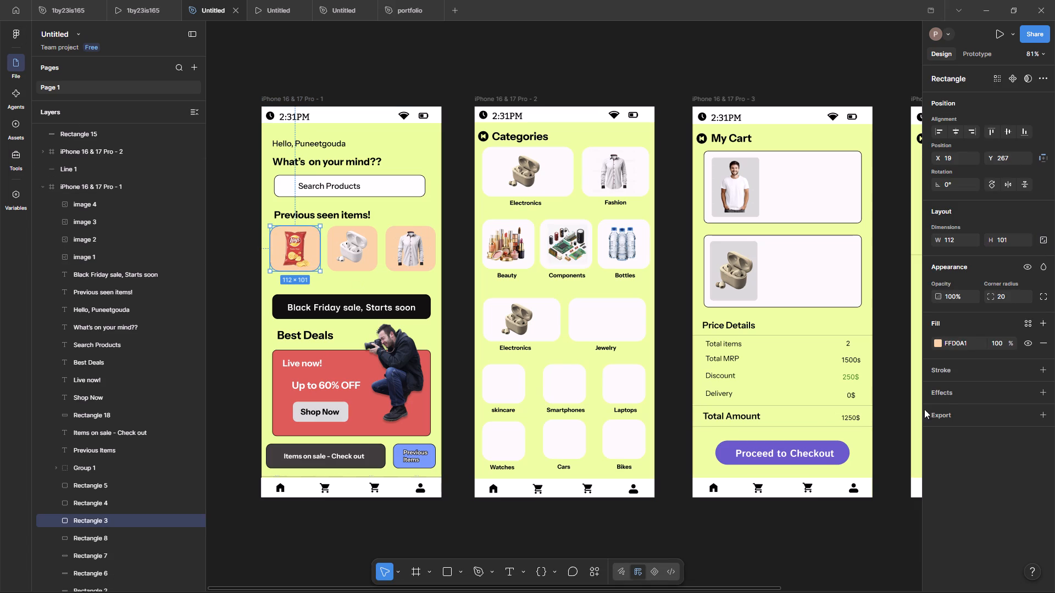
left_click(949, 389)
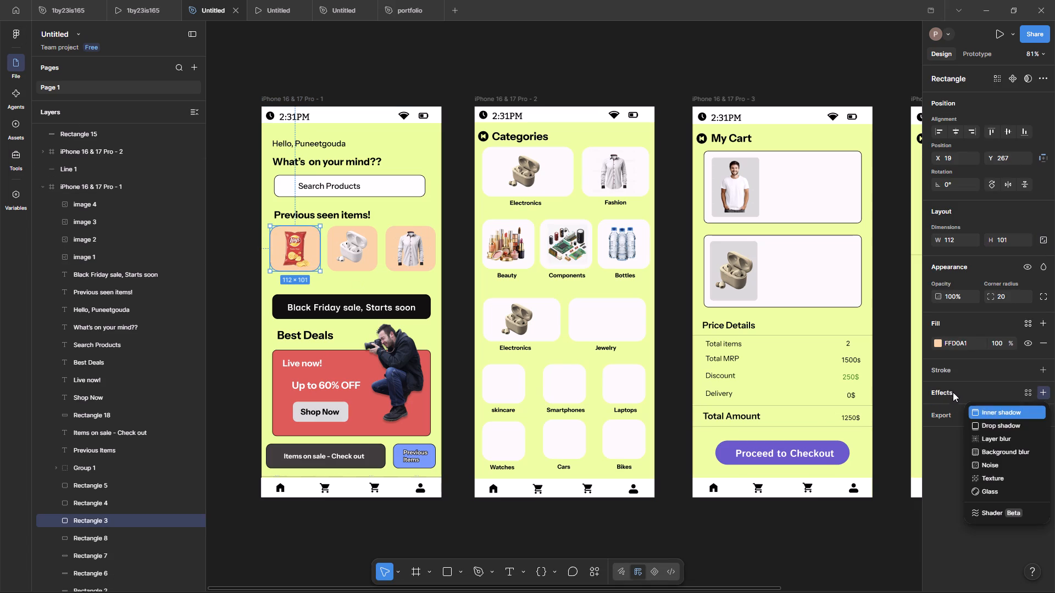
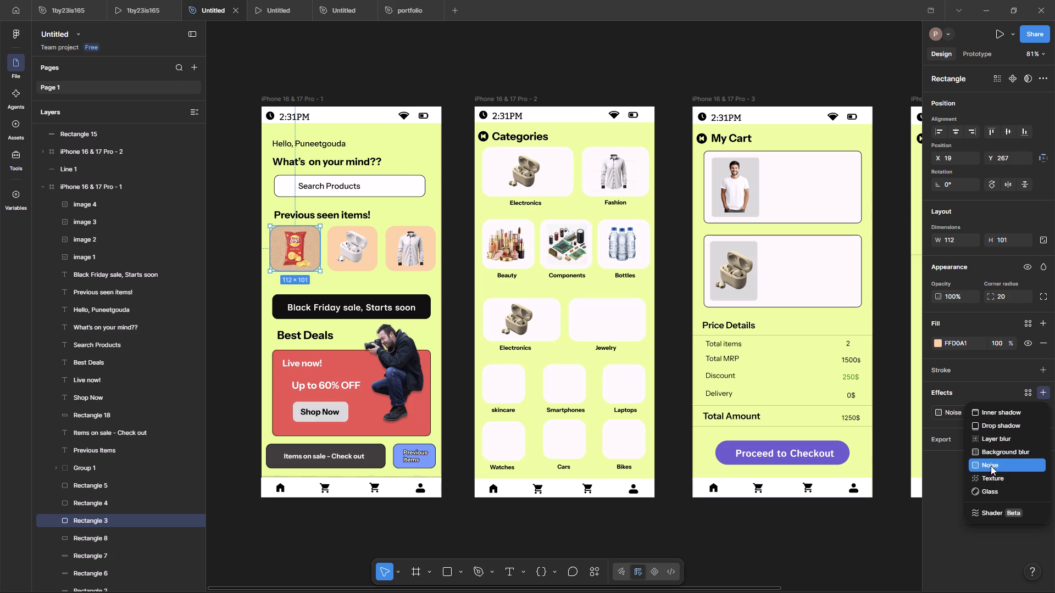
Apply a drop shadow effect to the peach rectangles behind the chips and earbuds images under Previous seen items.
left_click(990, 419)
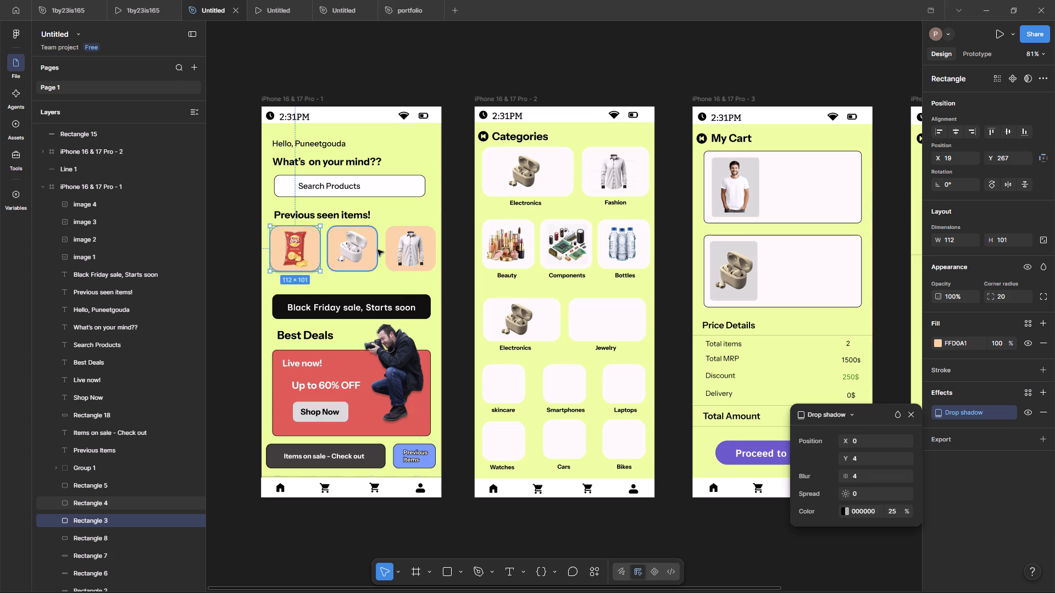
left_click(377, 250)
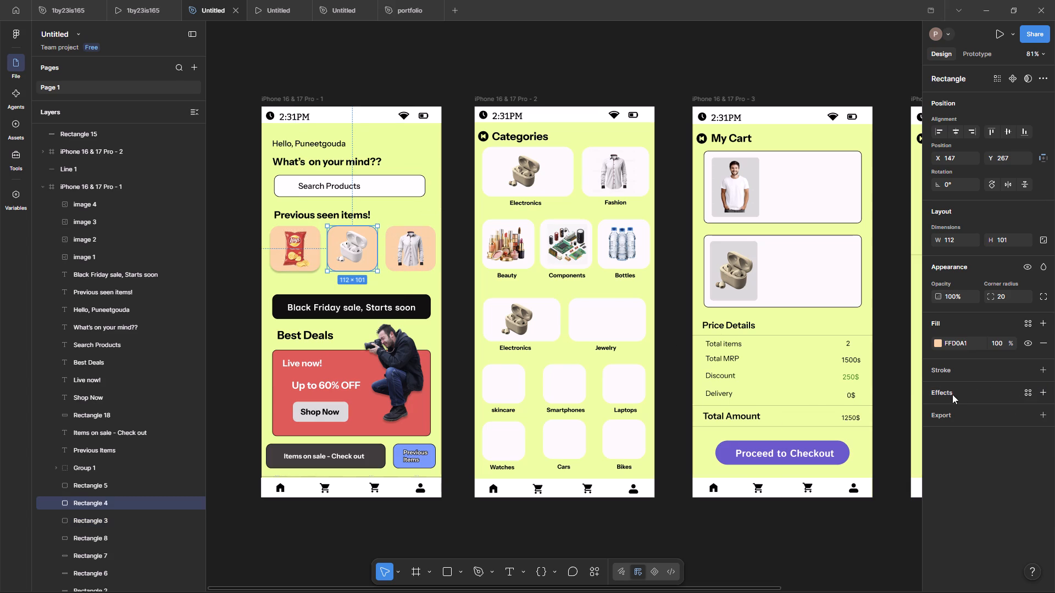
left_click(952, 394)
left_click(1008, 421)
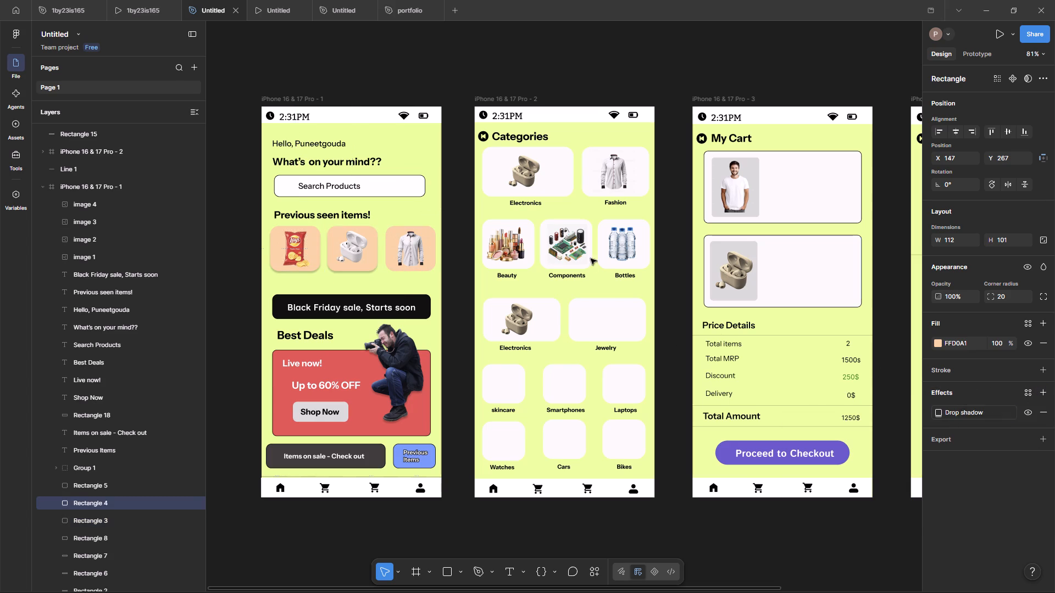
Apply a drop shadow effect to the peach rectangle behind the shirt image, leaving it without a stroke.
left_click(435, 250)
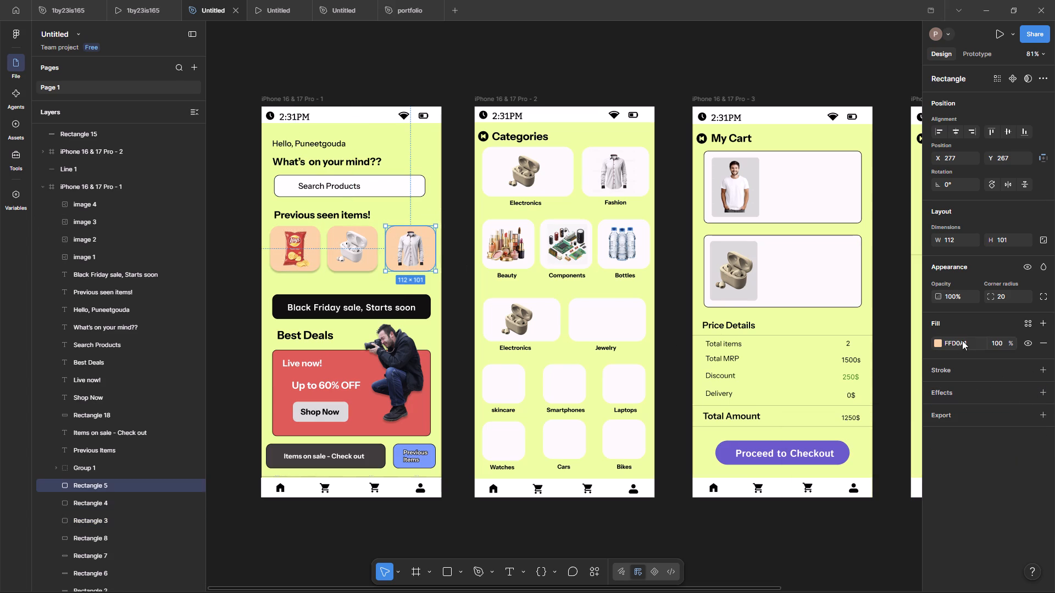
left_click(951, 370)
left_click(949, 444)
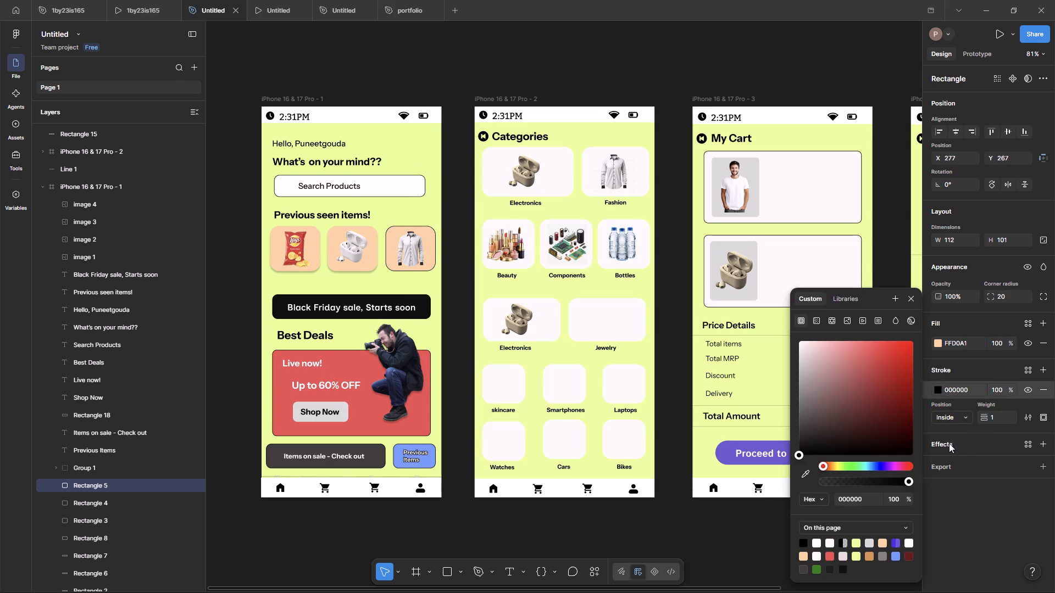
left_click(1045, 388)
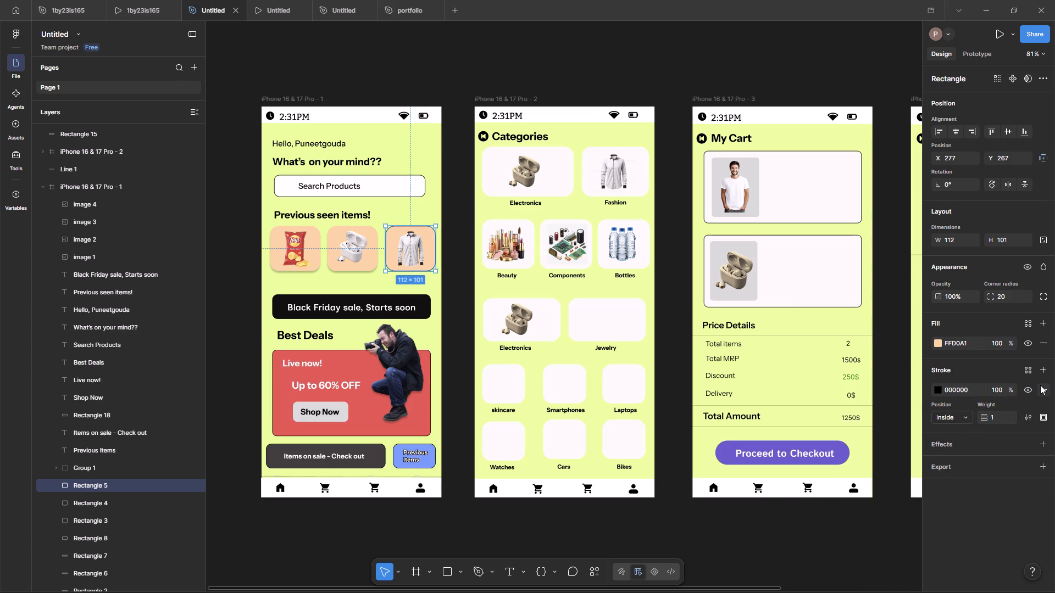
left_click(1040, 387)
left_click(939, 392)
left_click(1004, 430)
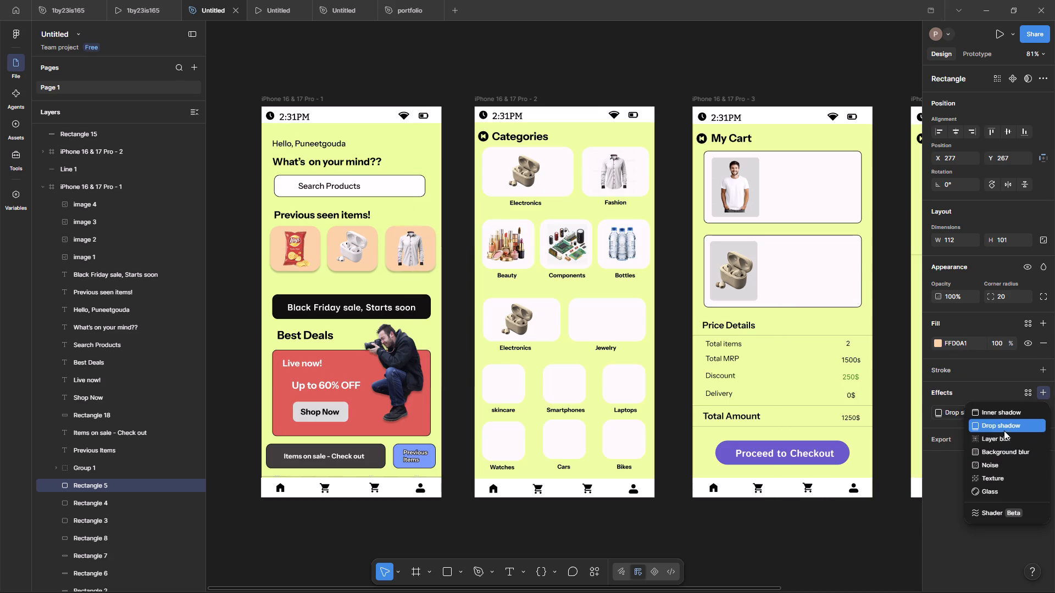
left_click(692, 535)
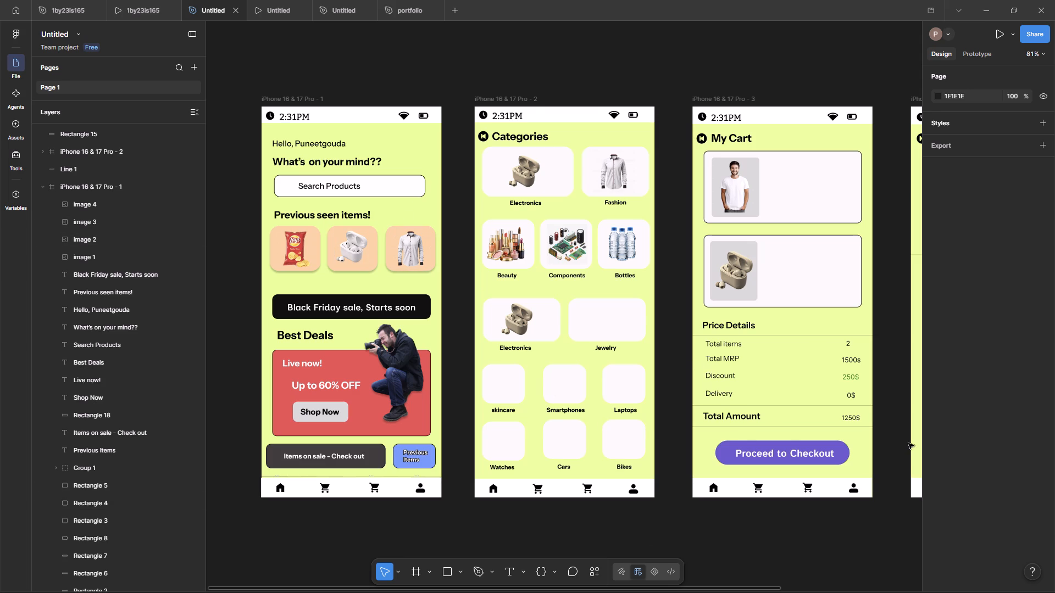
Set the fill of the Previous seen items! heading on the home screen to red, FF0000.
left_click(312, 215)
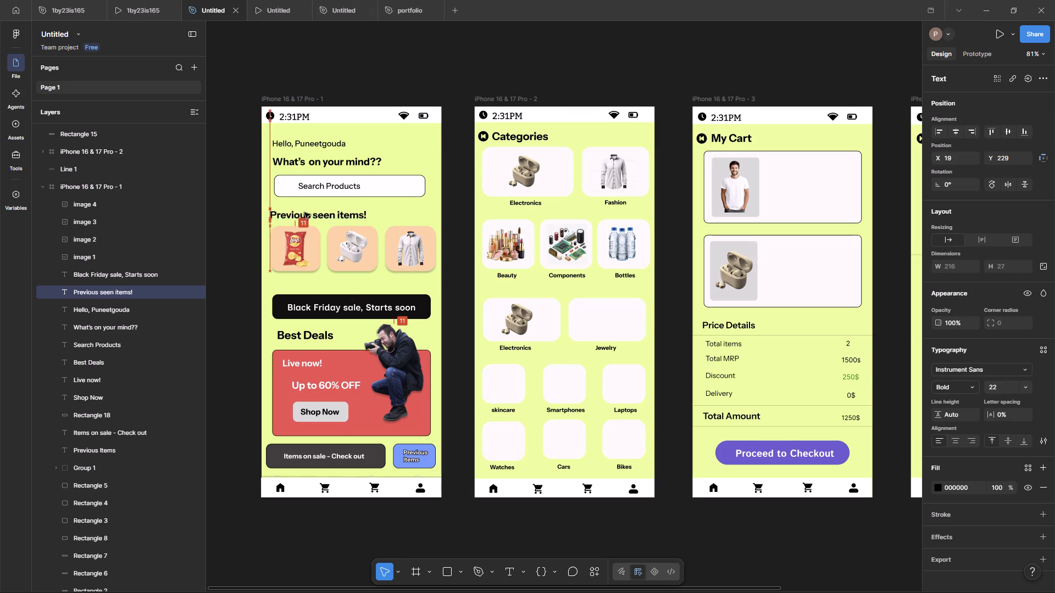
double_click(309, 213)
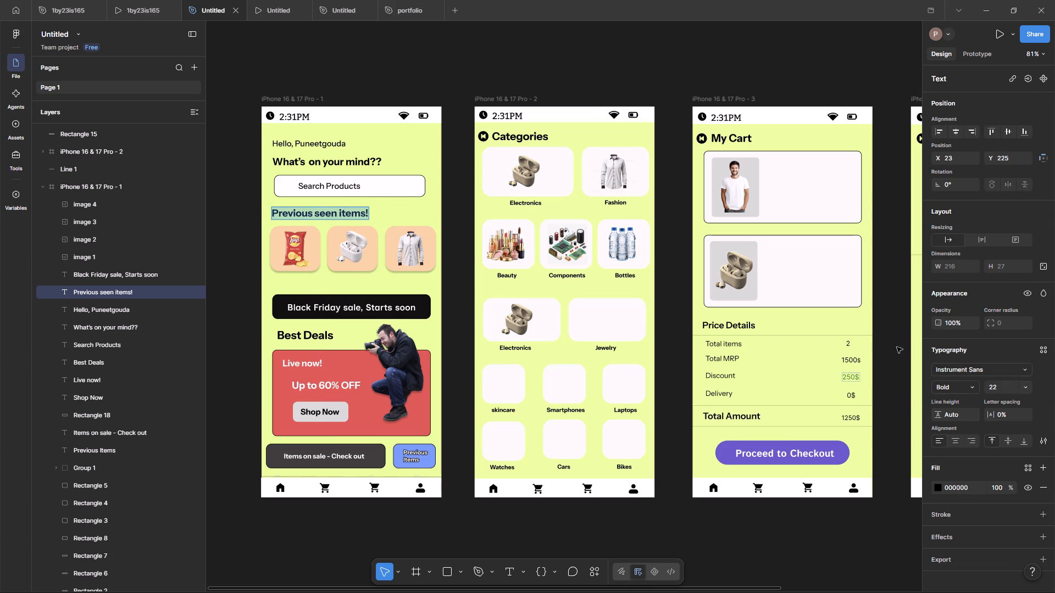
left_click(938, 488)
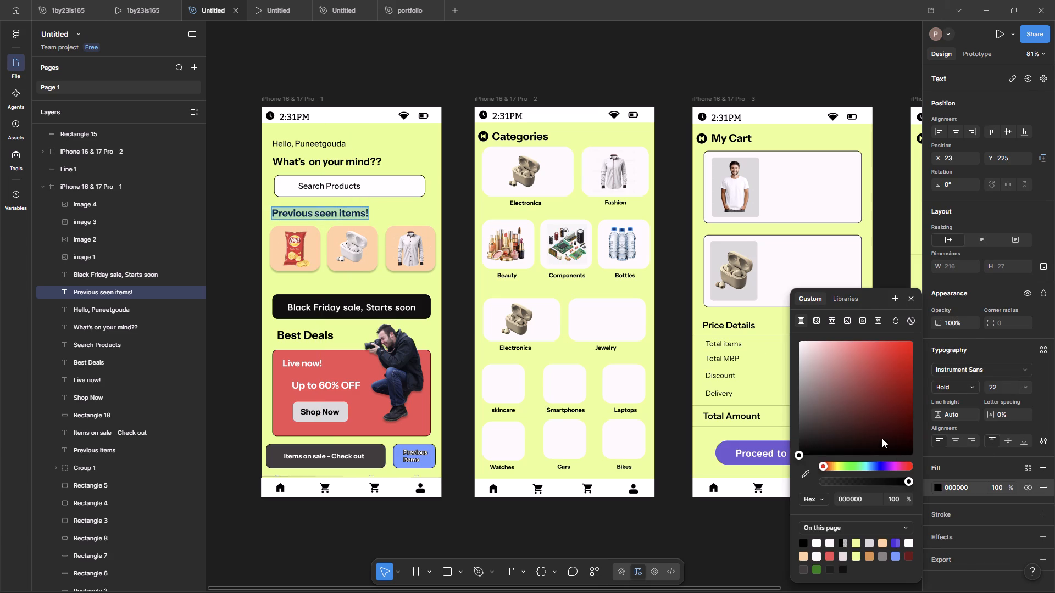
left_click_drag(896, 388, 969, 287)
Set the Previous seen items! heading to SemiBold Italic with a font size of 16.
left_click(957, 383)
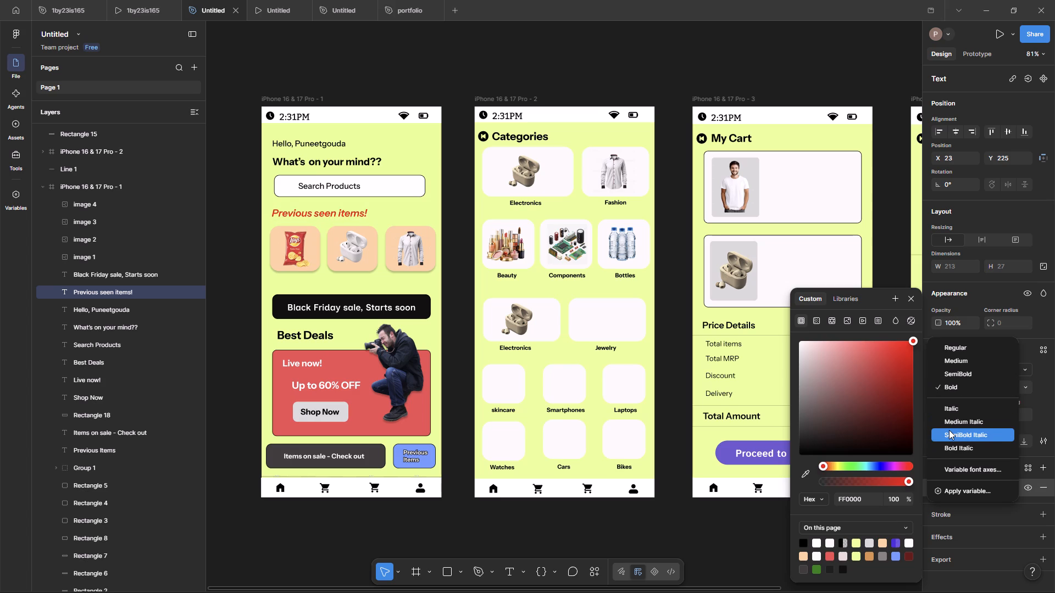
left_click(949, 430)
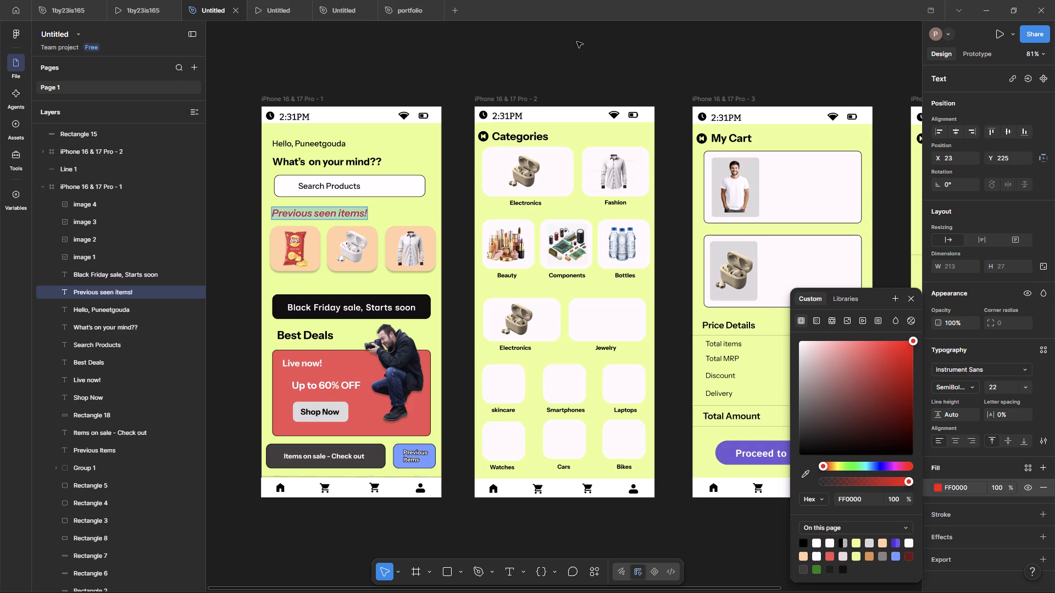
left_click(1029, 386)
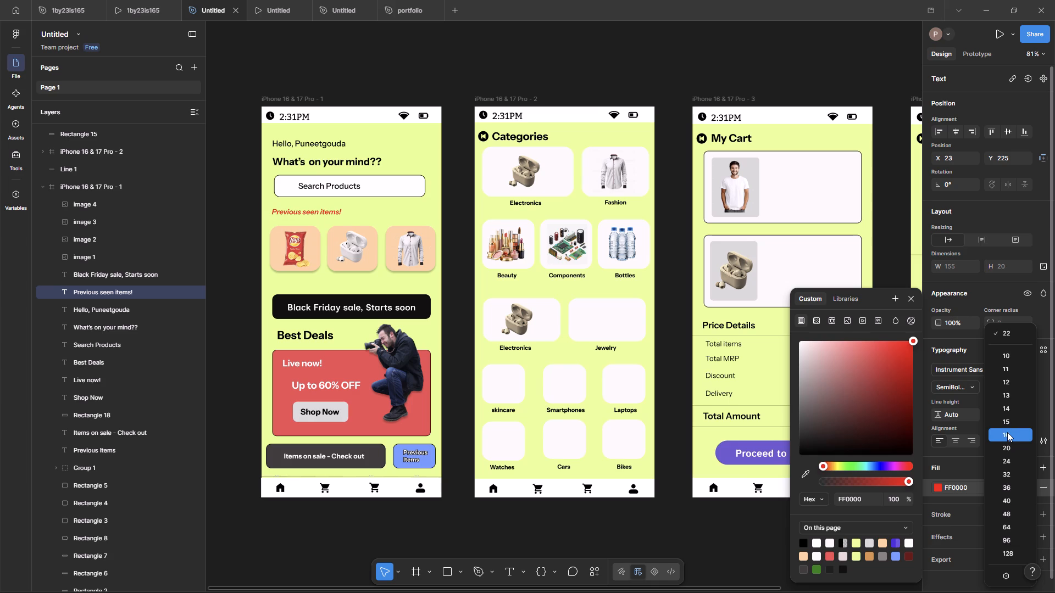
left_click(1007, 432)
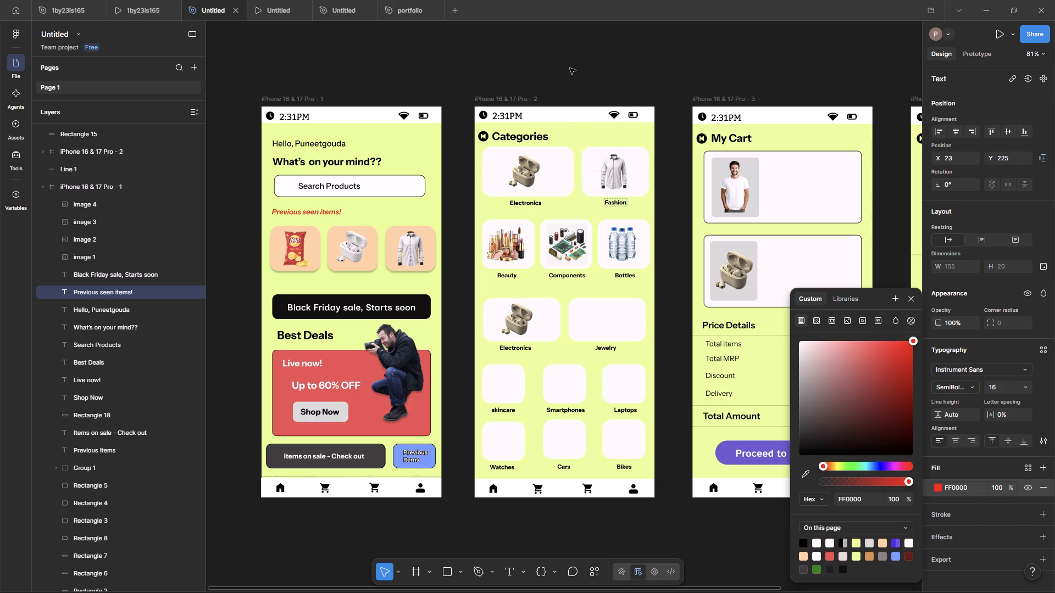
left_click(570, 68)
Nudge the Previous seen items! heading closer to the product cards, to X 21 and Y 231.
key("Down")
key("Down")
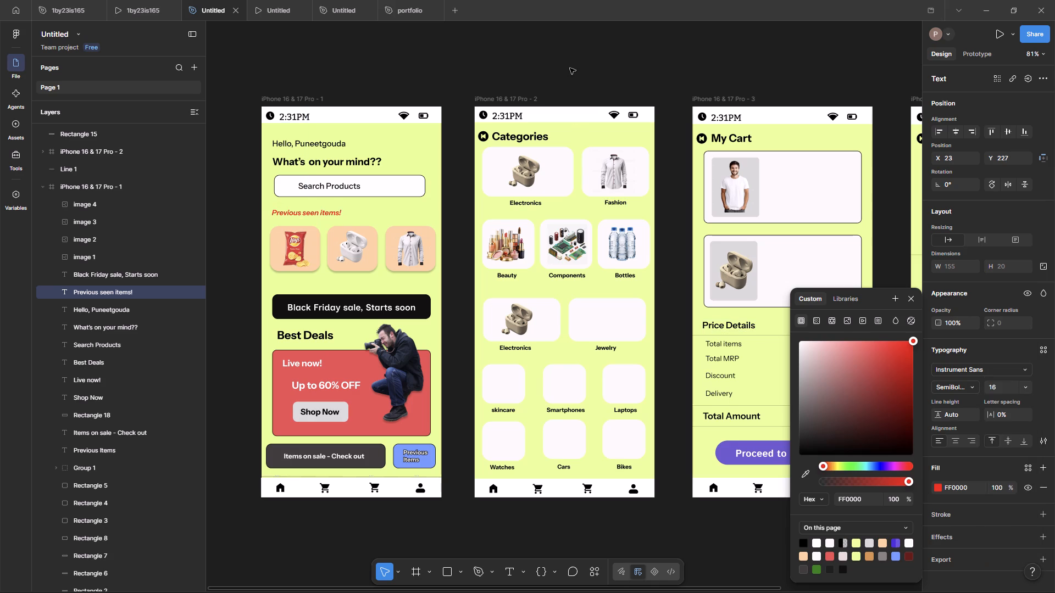
key("Down")
key("Down")
key("Down")
key("Down")
key("Down")
key("Down")
key("Left")
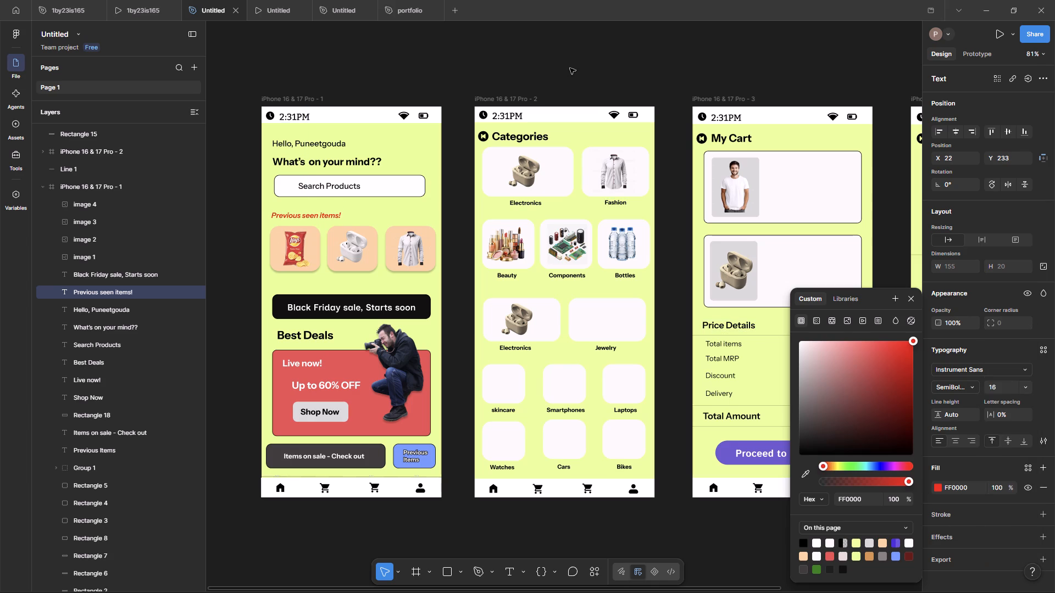
key("Left")
key("Left")
key("Up")
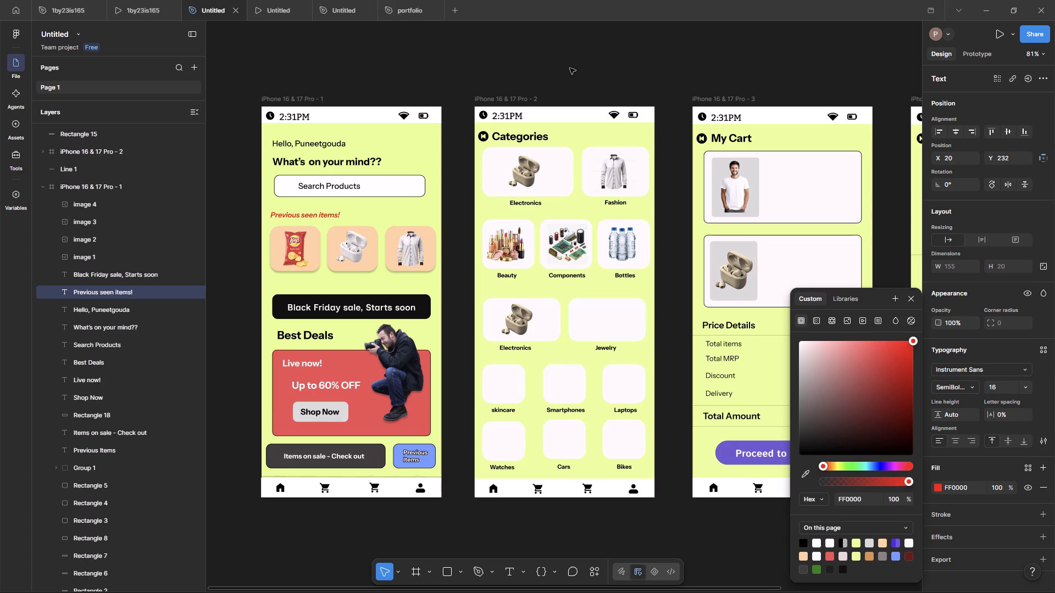
key("Up")
key("Right")
left_click(512, 61)
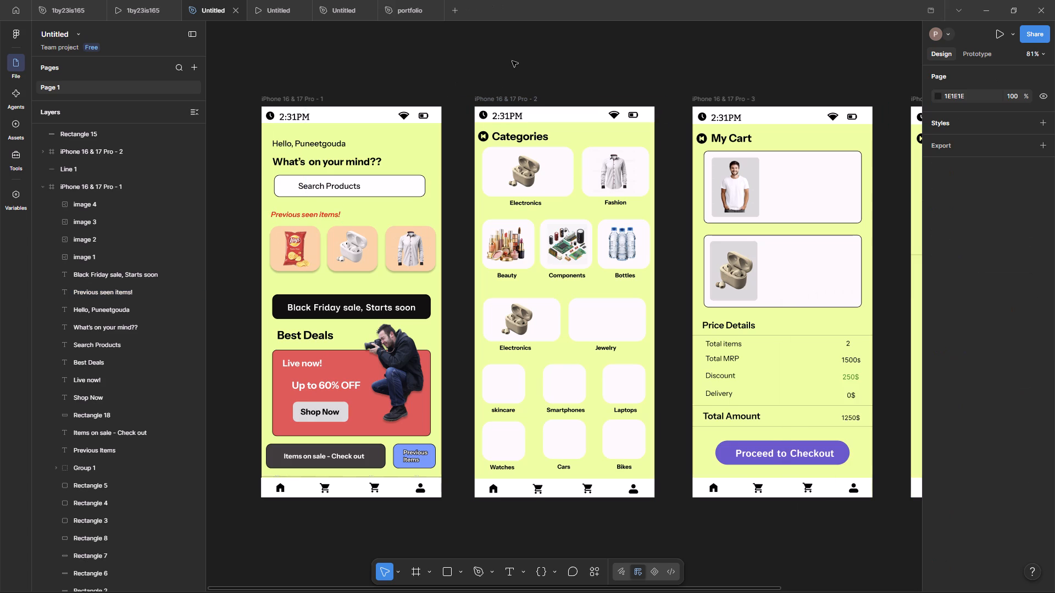
Add a black 000000 outside stroke with weight 1 to the Previous seen items! heading.
left_click(330, 216)
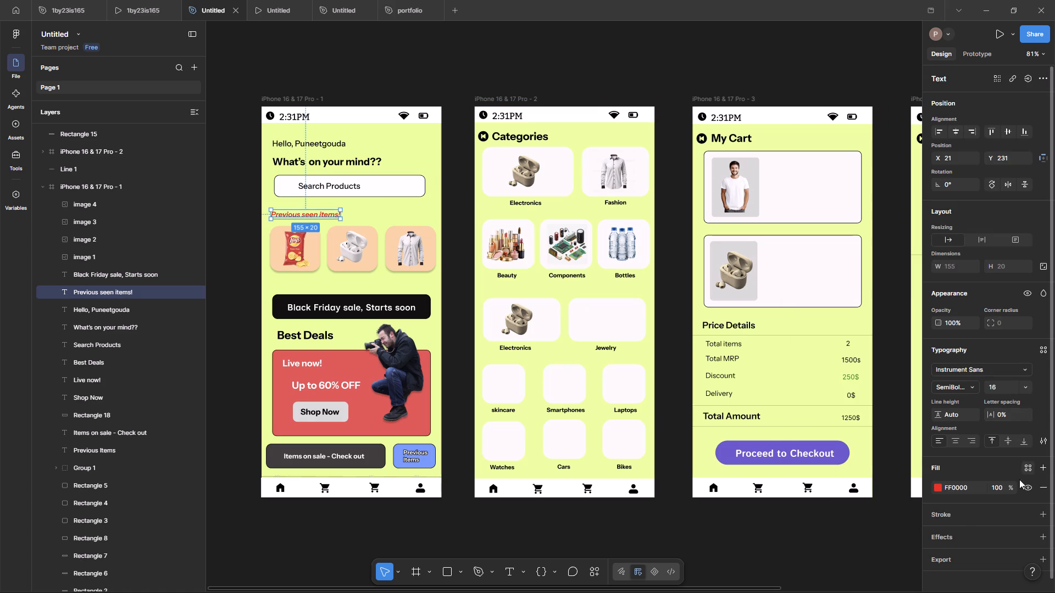
left_click(981, 519)
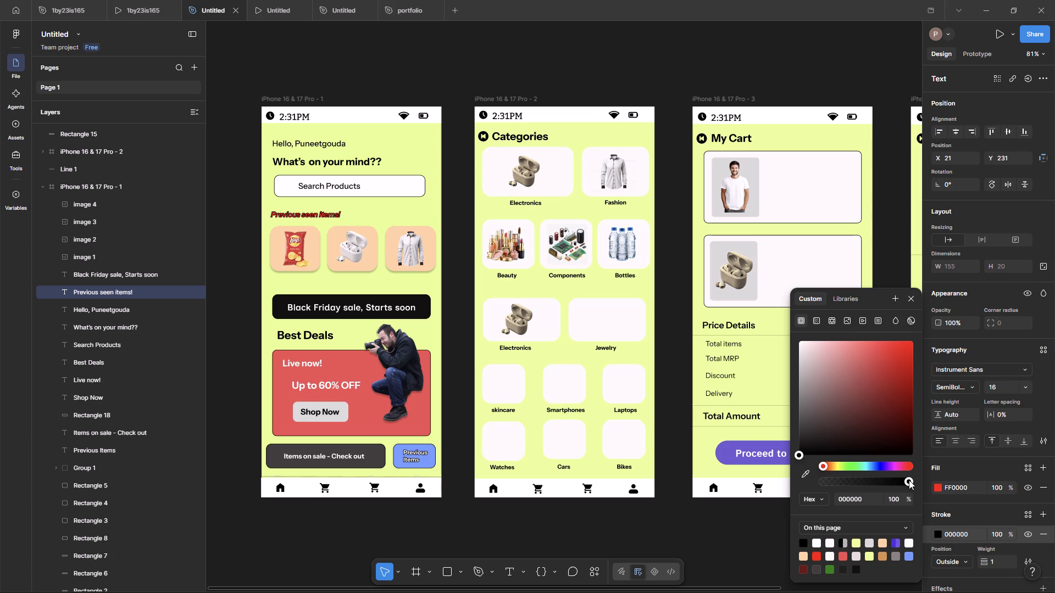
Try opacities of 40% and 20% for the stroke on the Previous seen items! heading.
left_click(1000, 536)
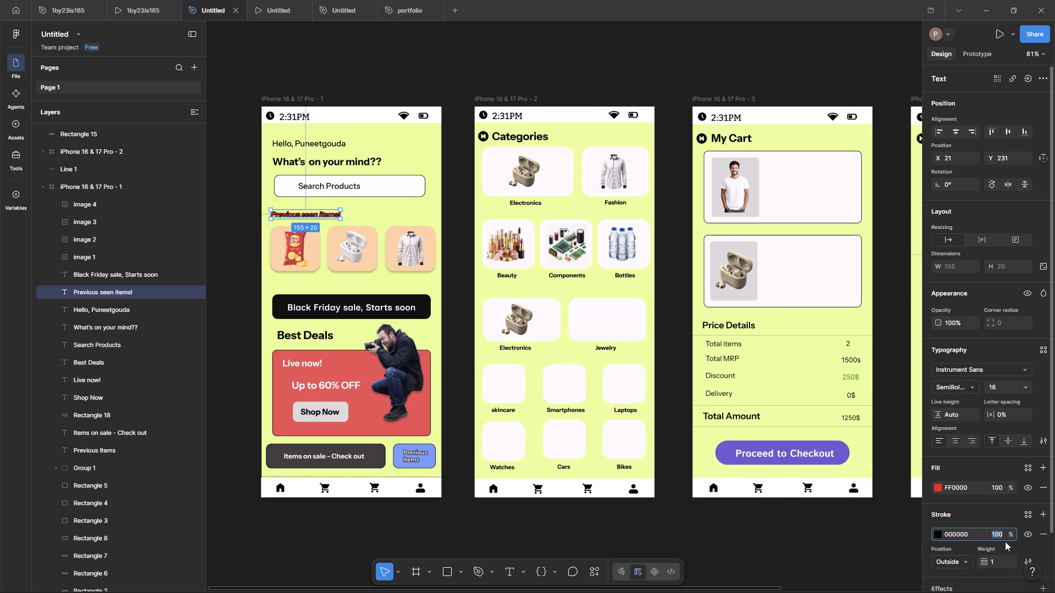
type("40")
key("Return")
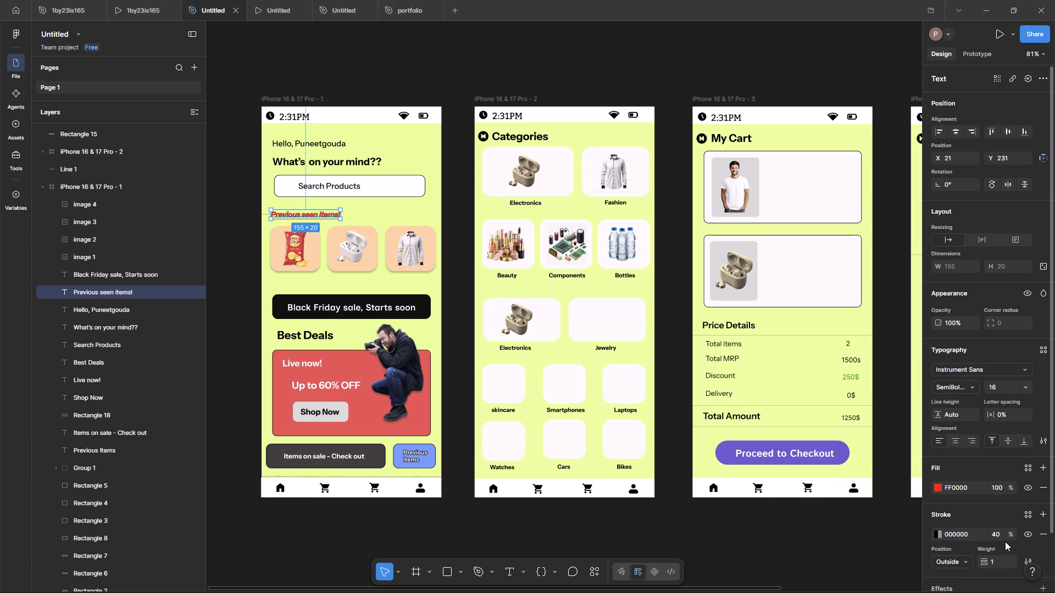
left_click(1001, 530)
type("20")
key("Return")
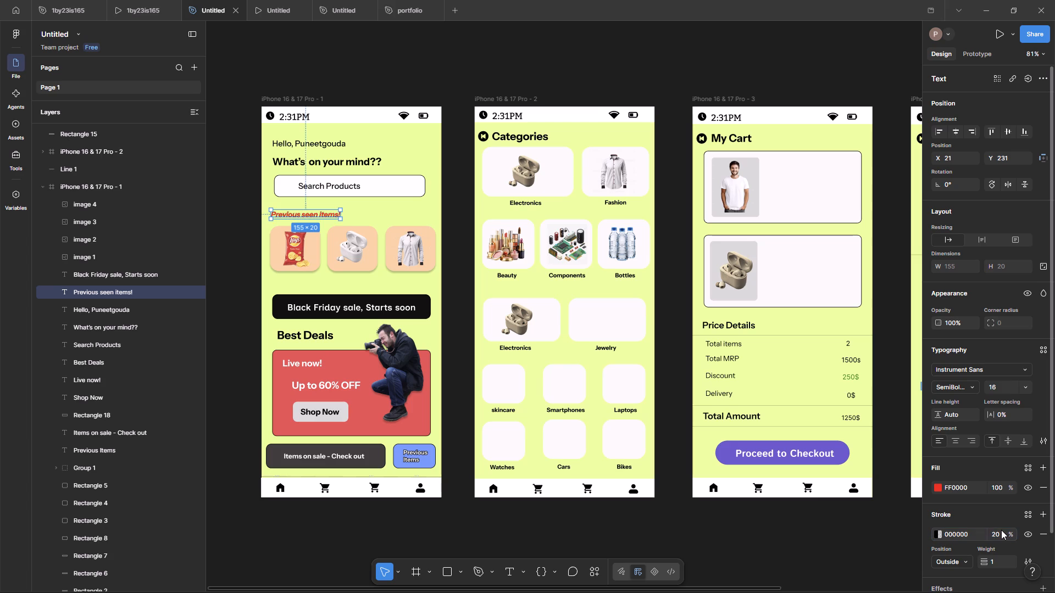
Set the opacity of the Previous seen items! heading's stroke to 15%.
left_click(1001, 530)
type("15")
key("Return")
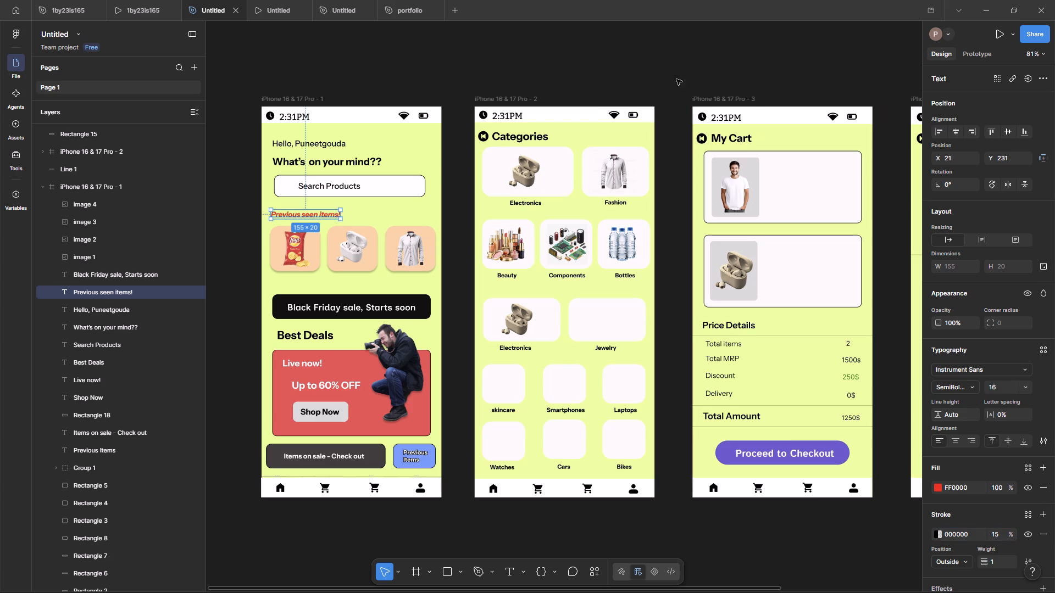
left_click(663, 70)
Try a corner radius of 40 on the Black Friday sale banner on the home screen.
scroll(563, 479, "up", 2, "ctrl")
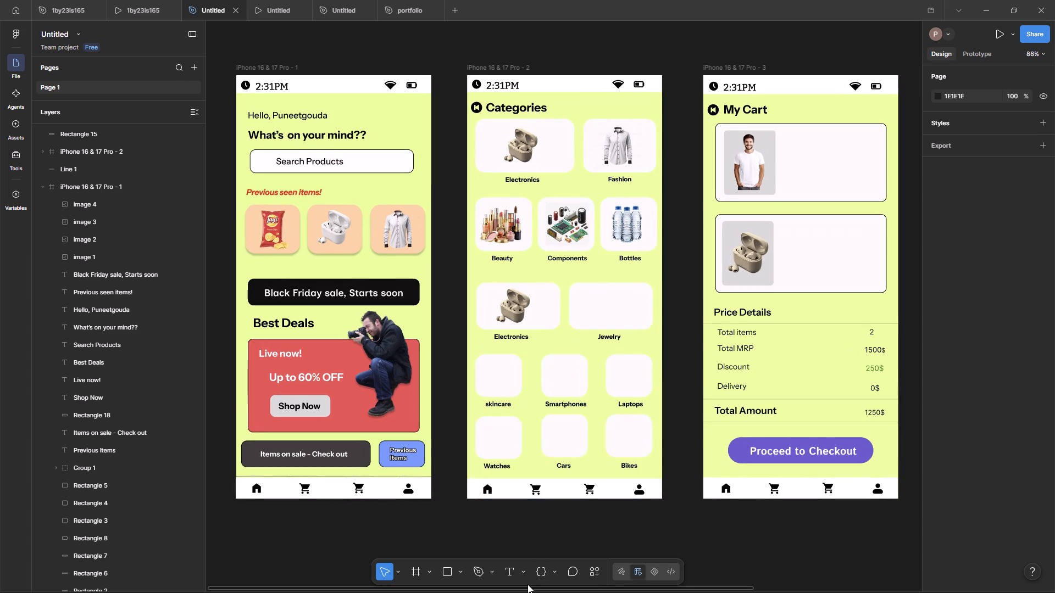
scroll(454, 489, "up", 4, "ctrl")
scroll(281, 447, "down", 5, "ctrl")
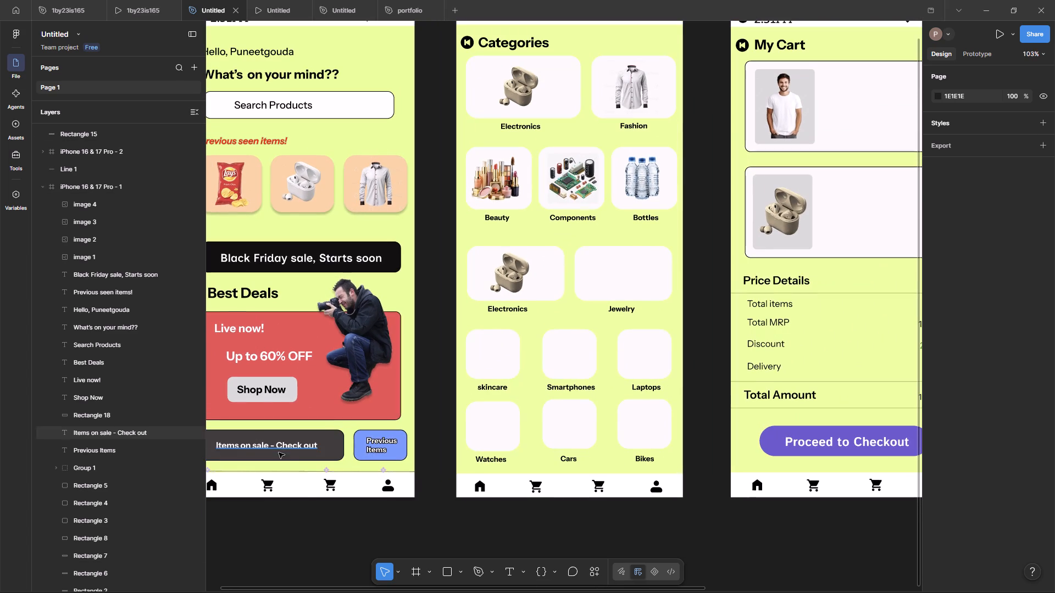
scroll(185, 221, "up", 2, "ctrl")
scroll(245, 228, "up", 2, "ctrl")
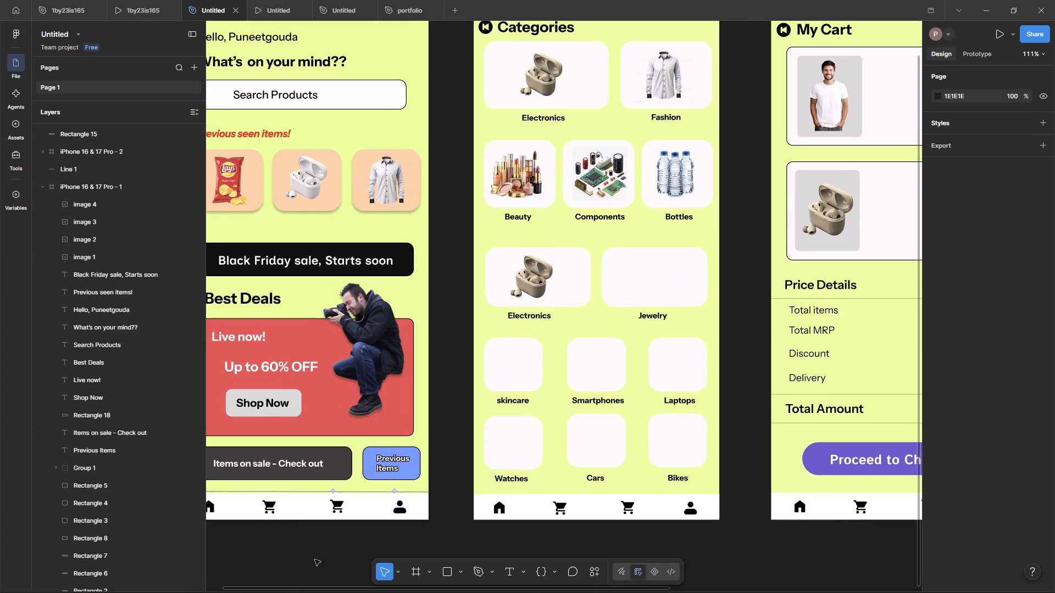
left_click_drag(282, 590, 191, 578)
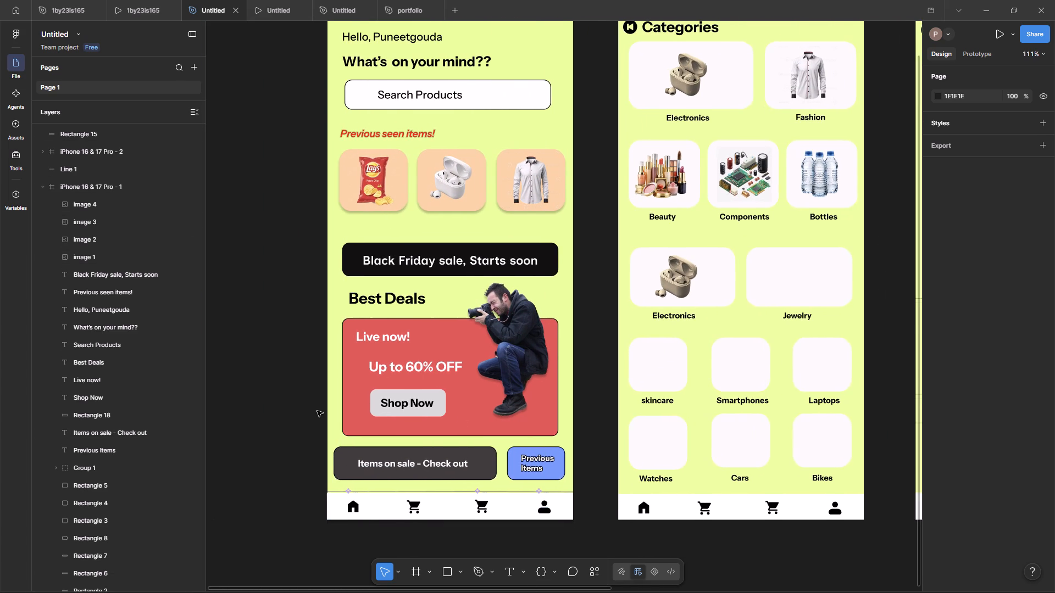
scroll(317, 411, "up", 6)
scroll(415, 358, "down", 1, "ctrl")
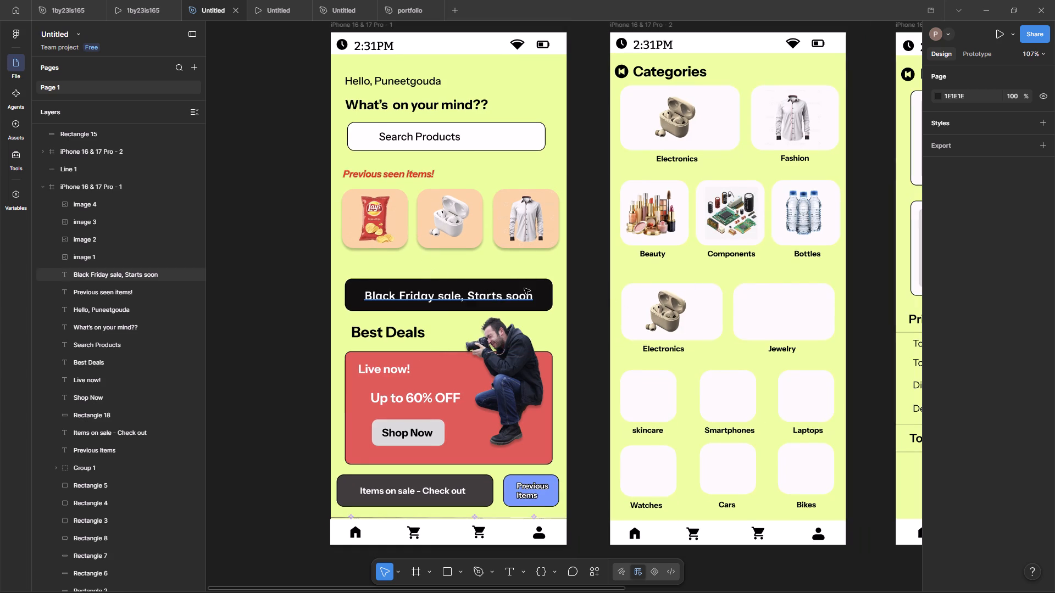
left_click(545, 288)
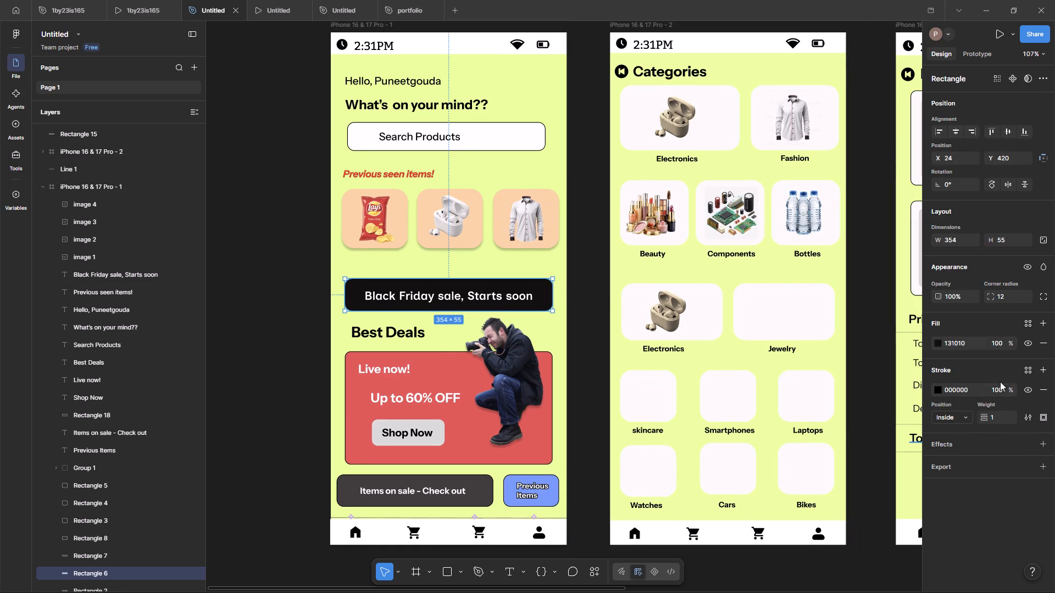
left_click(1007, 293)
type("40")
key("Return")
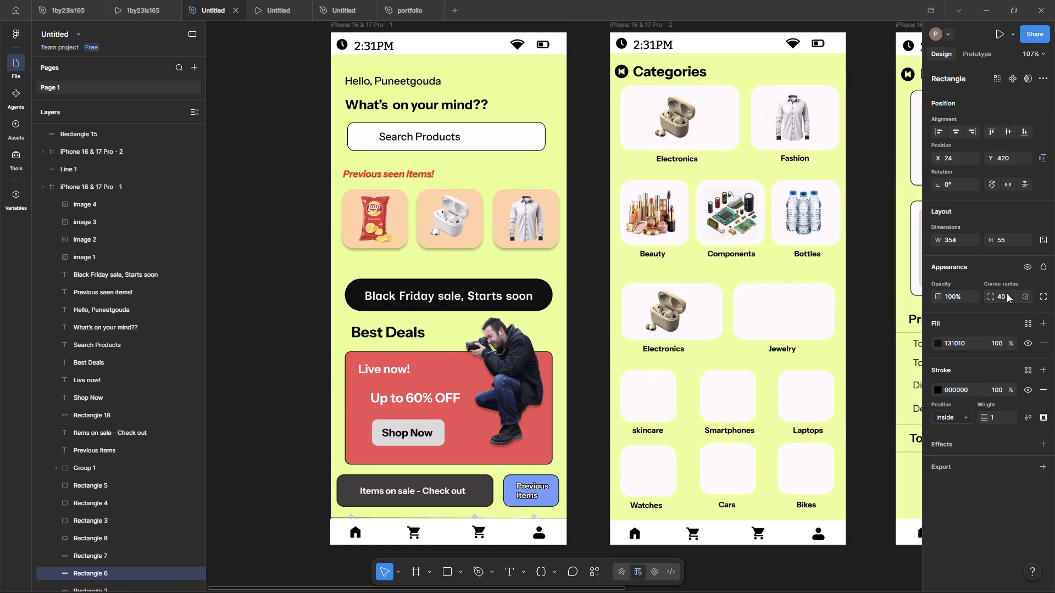
Set the corner radius of the Black Friday sale banner to 10.
left_click(1007, 293)
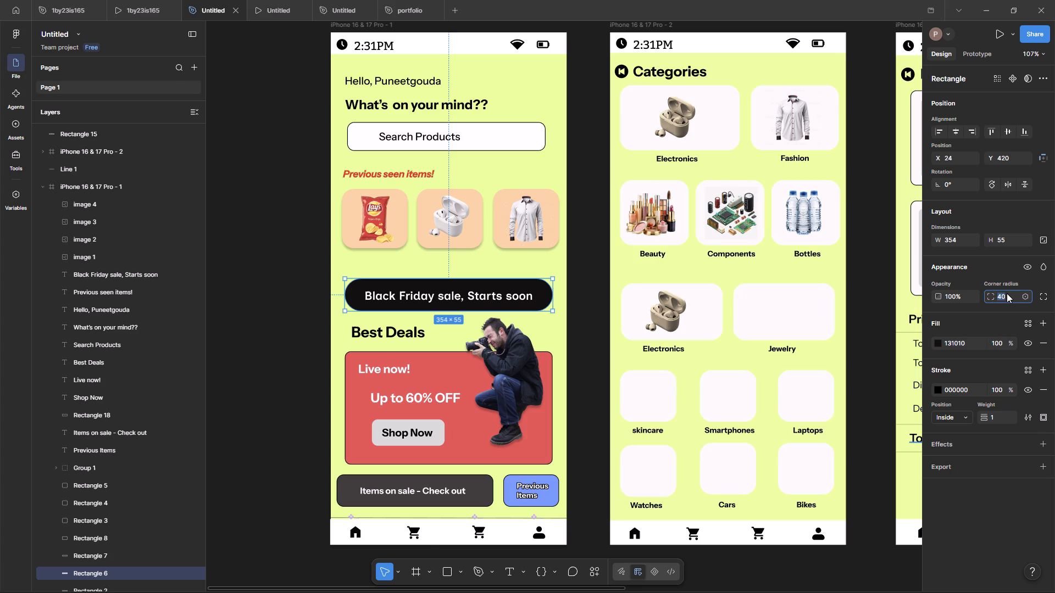
type("10")
key("Return")
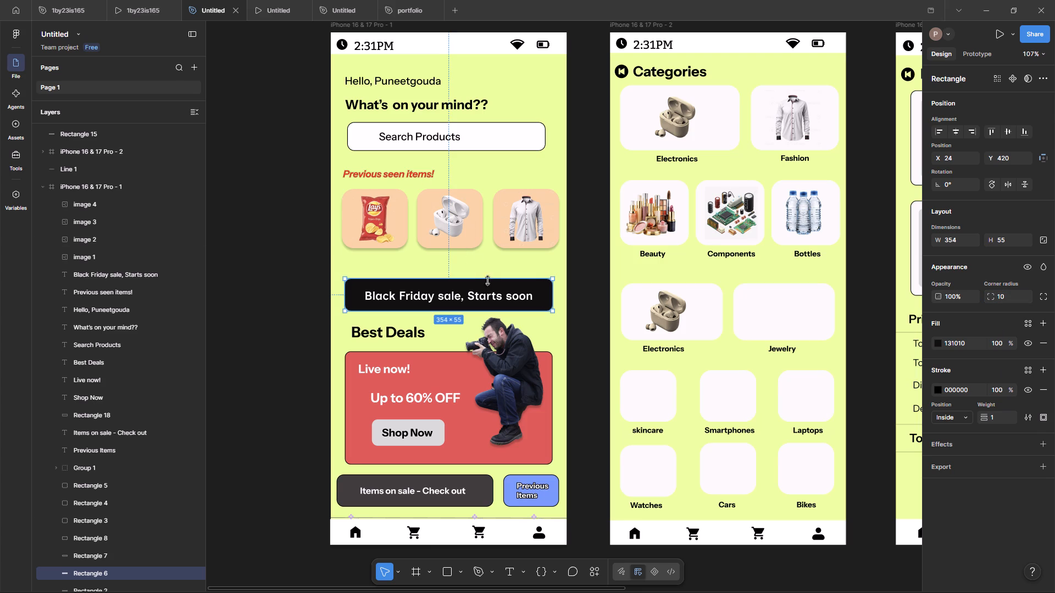
Centre the Black Friday sale text horizontally and nudge it up to Y 436.
left_click(542, 288)
left_click(518, 300)
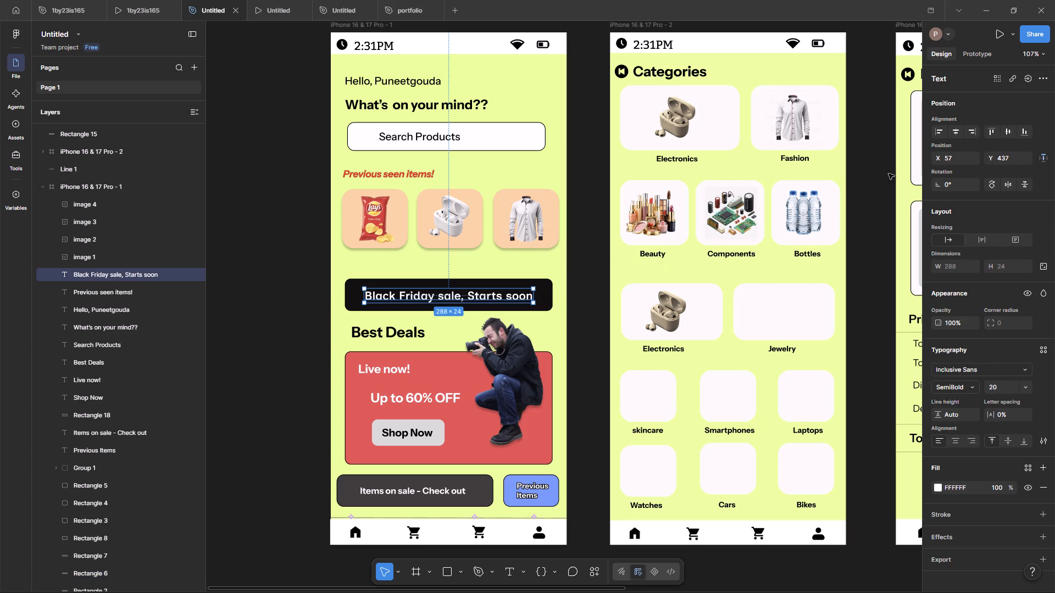
left_click(956, 130)
key("Up")
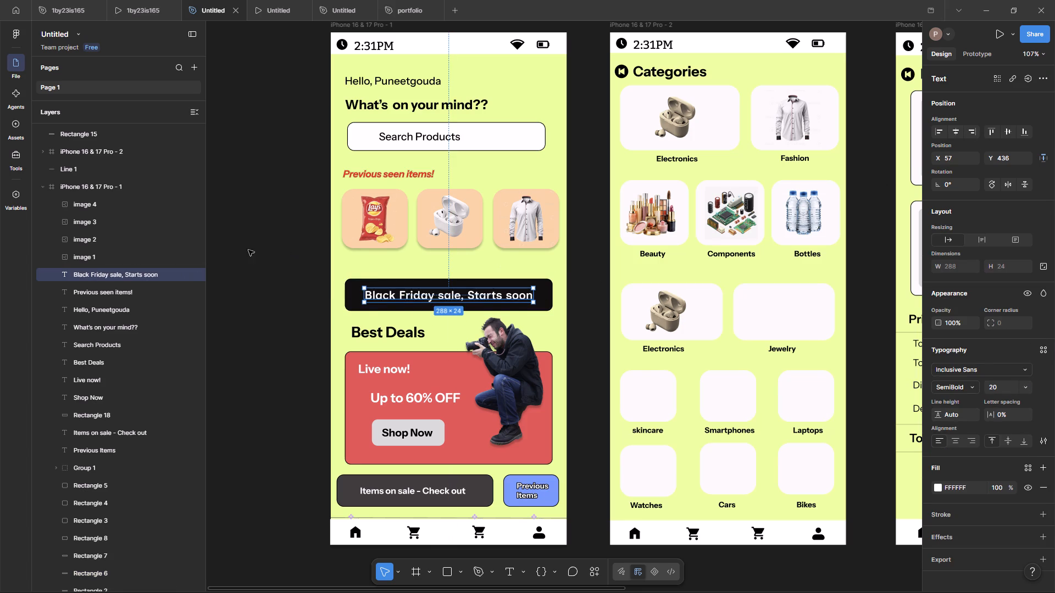
left_click(248, 250)
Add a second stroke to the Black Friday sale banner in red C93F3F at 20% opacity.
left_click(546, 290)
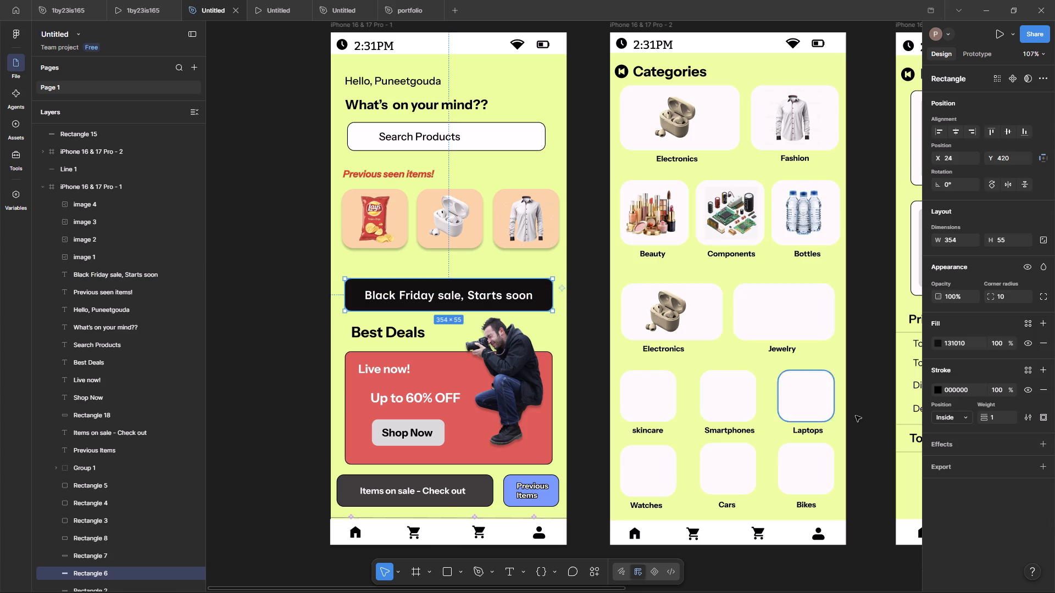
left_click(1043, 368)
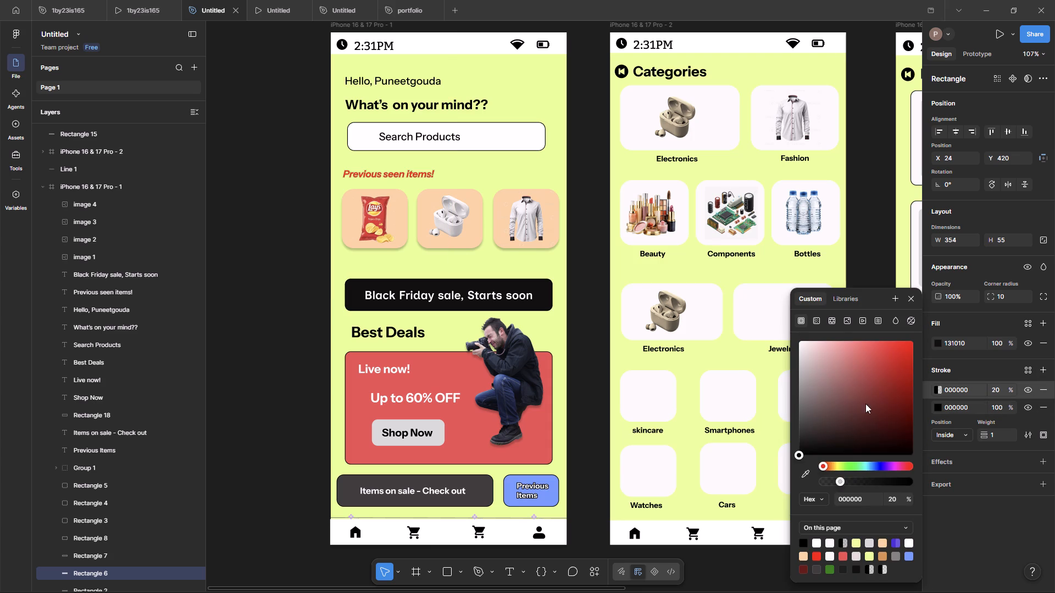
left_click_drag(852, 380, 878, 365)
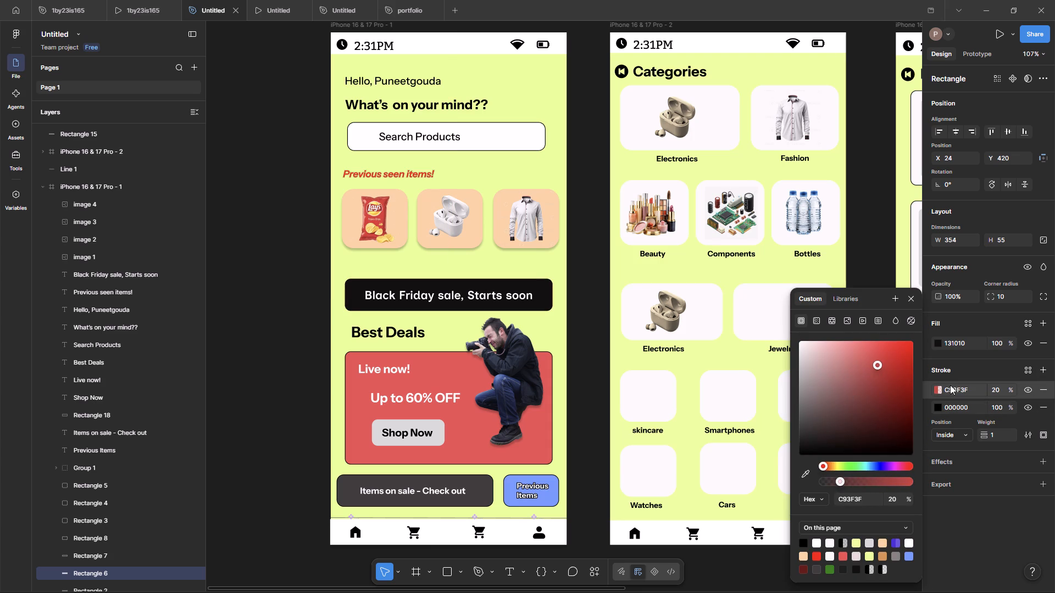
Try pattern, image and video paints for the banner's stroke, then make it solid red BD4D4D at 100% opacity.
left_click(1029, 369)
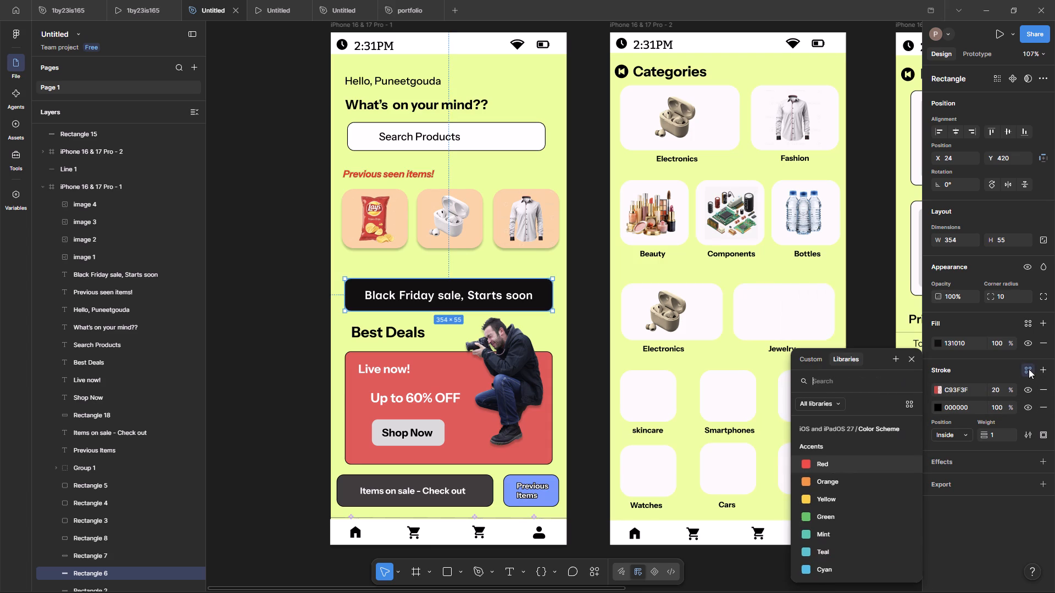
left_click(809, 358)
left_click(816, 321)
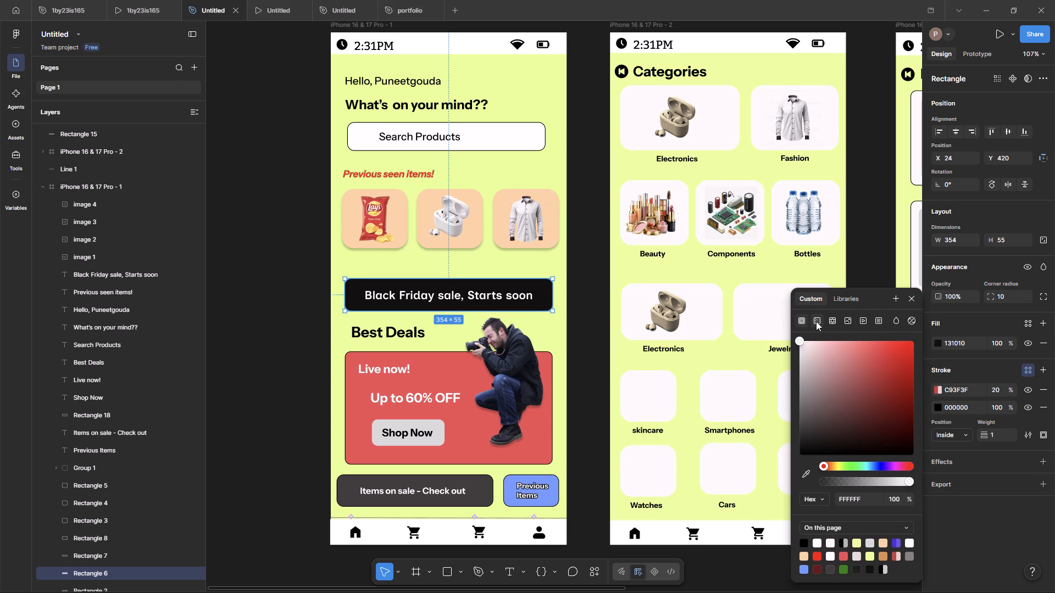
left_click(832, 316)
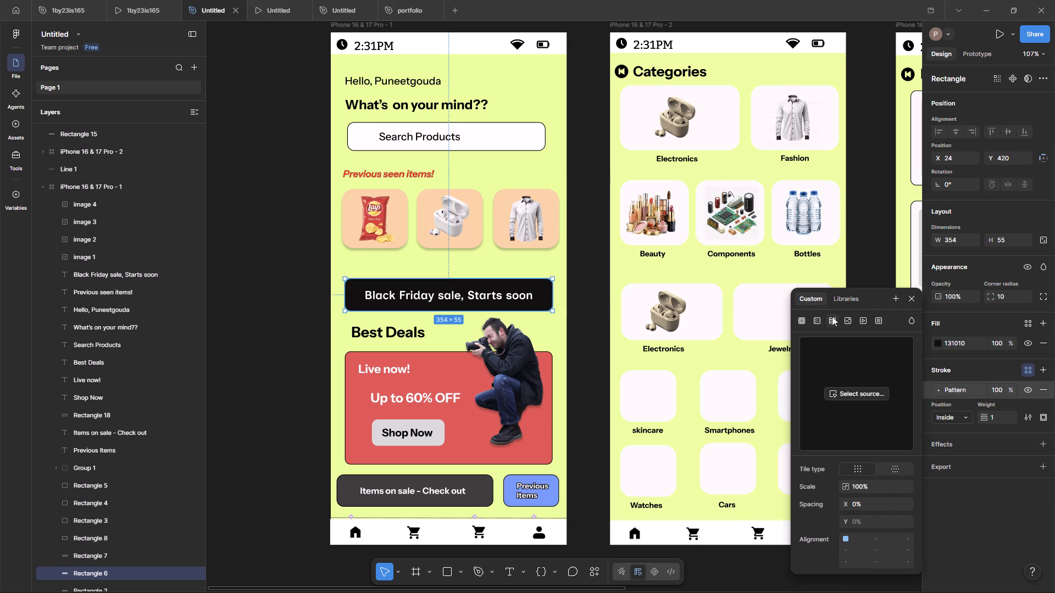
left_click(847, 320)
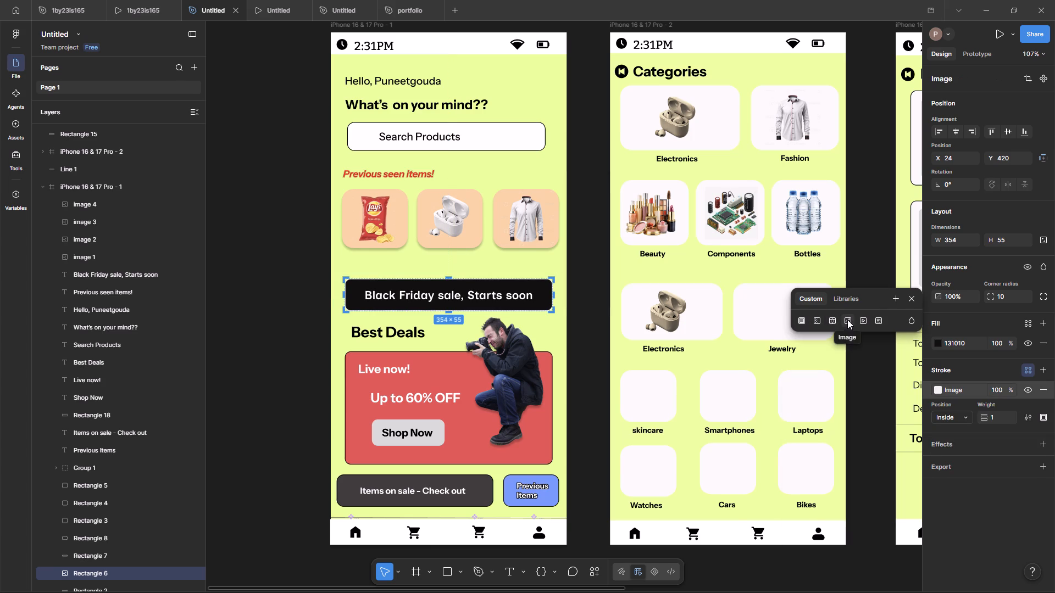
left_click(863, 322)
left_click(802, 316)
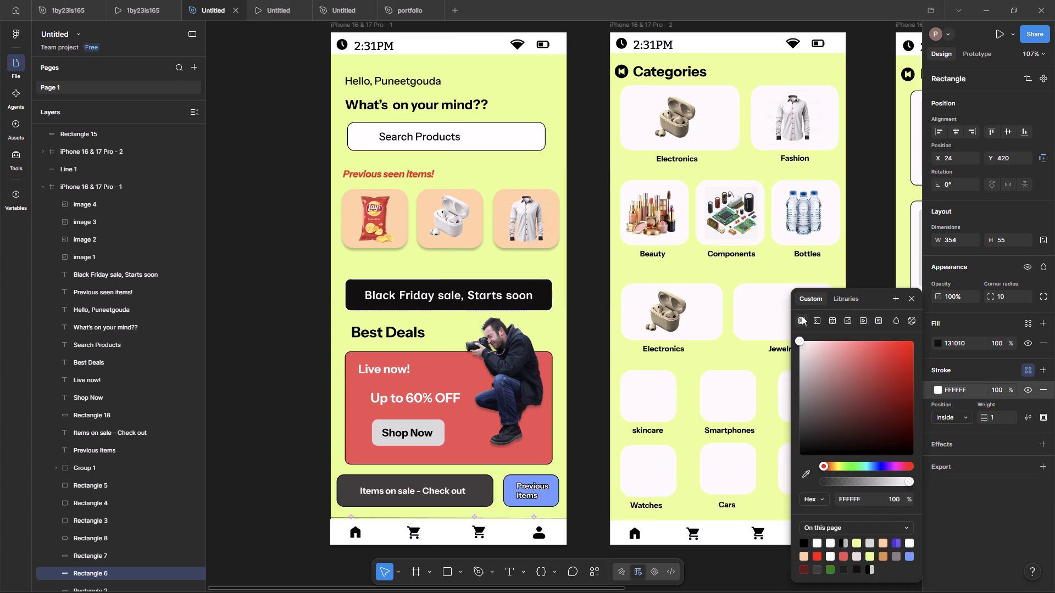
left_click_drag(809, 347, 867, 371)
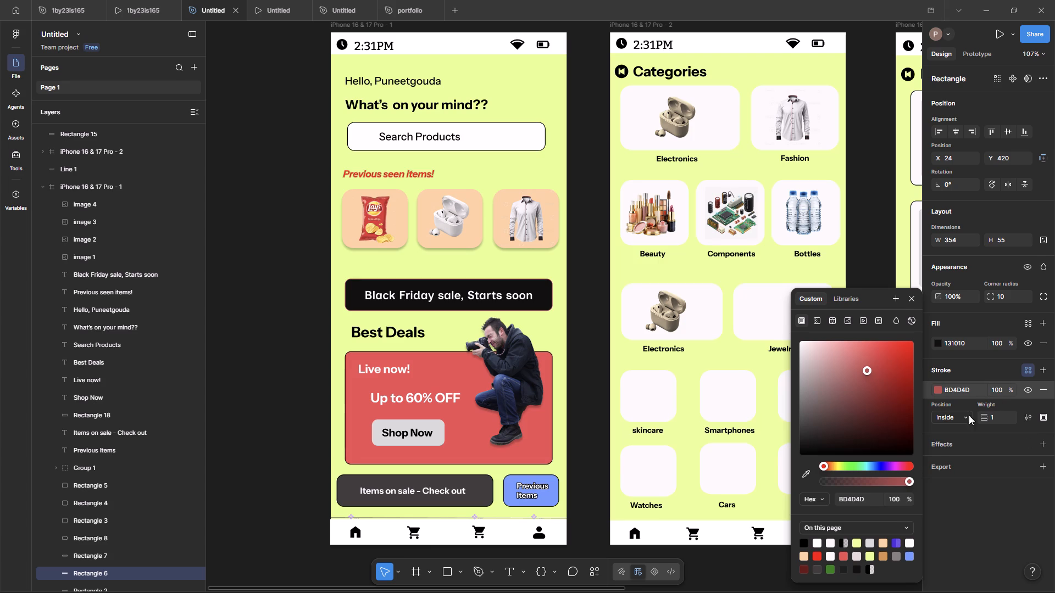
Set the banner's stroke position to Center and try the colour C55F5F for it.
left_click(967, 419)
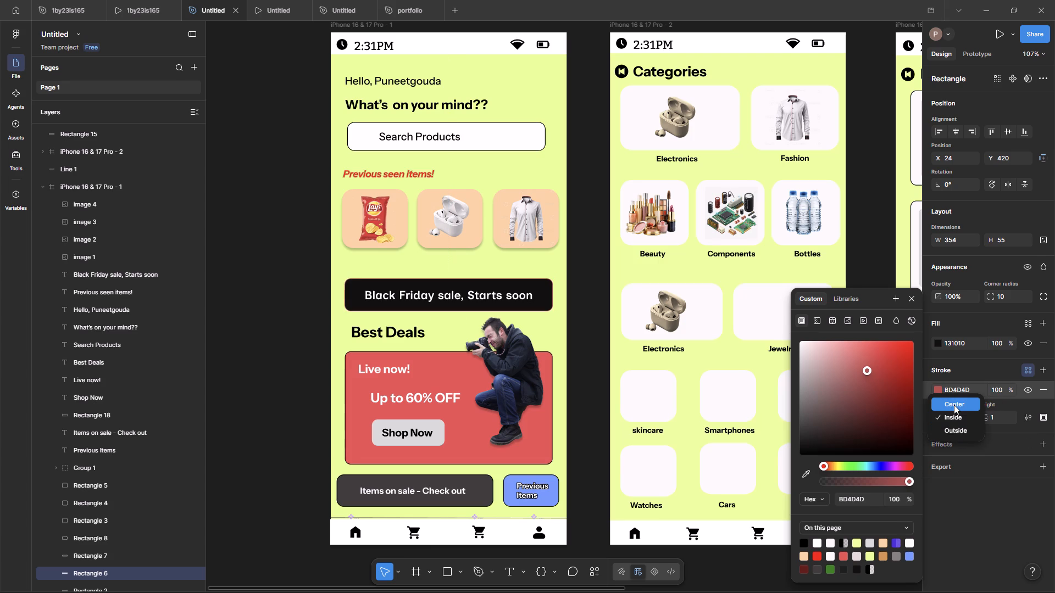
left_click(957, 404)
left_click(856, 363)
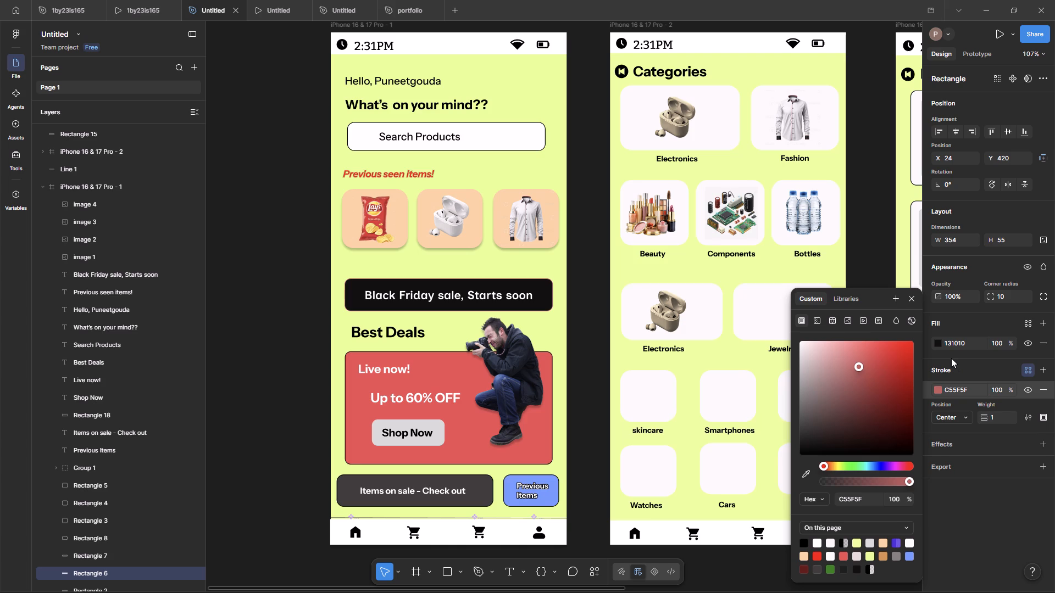
Remove the stroke from the Black Friday sale banner.
left_click(1043, 388)
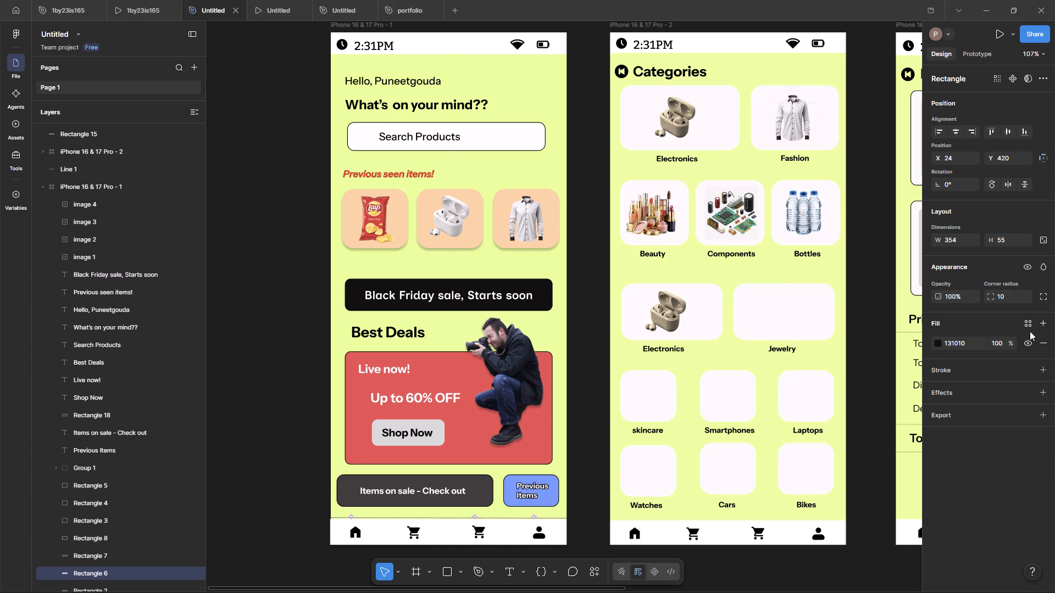
Replace the Black Friday sale banner's fill with solid dark red 9C0404 at 100% opacity.
left_click(1045, 323)
left_click(1024, 325)
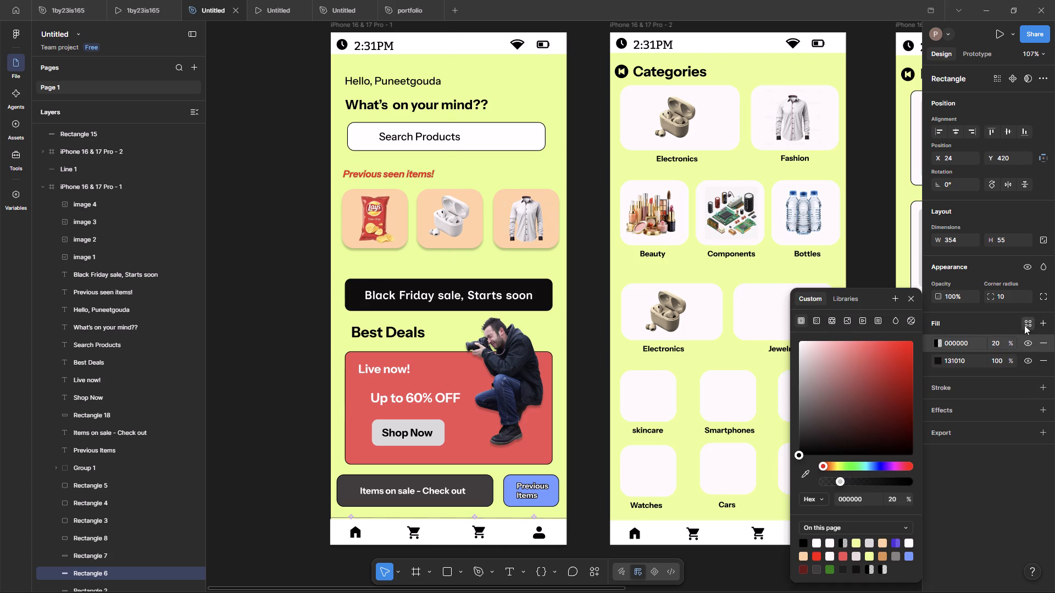
left_click(1024, 325)
left_click(1024, 325)
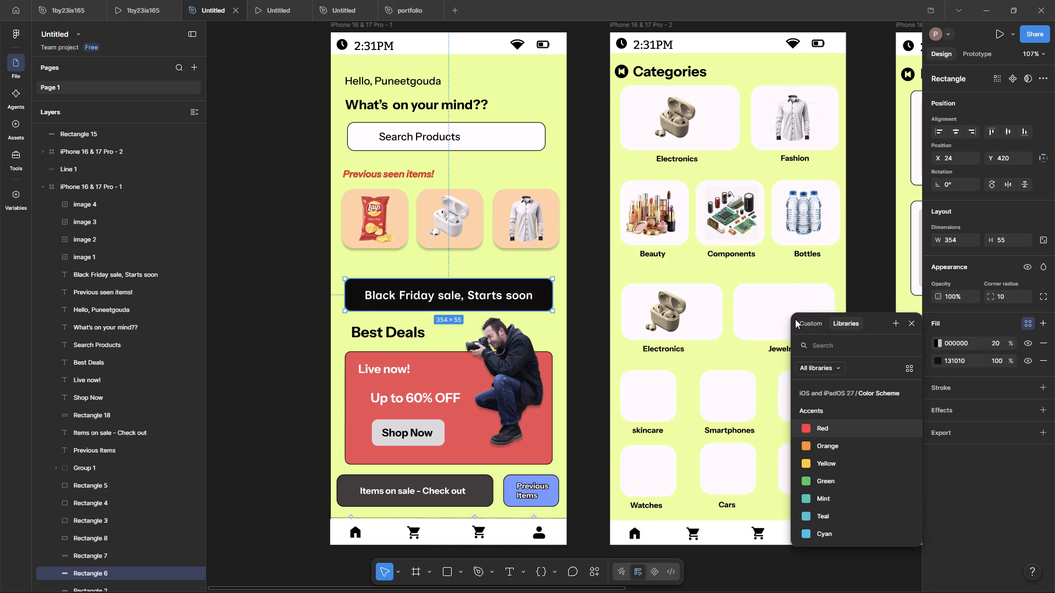
left_click(810, 326)
left_click_drag(829, 358, 889, 374)
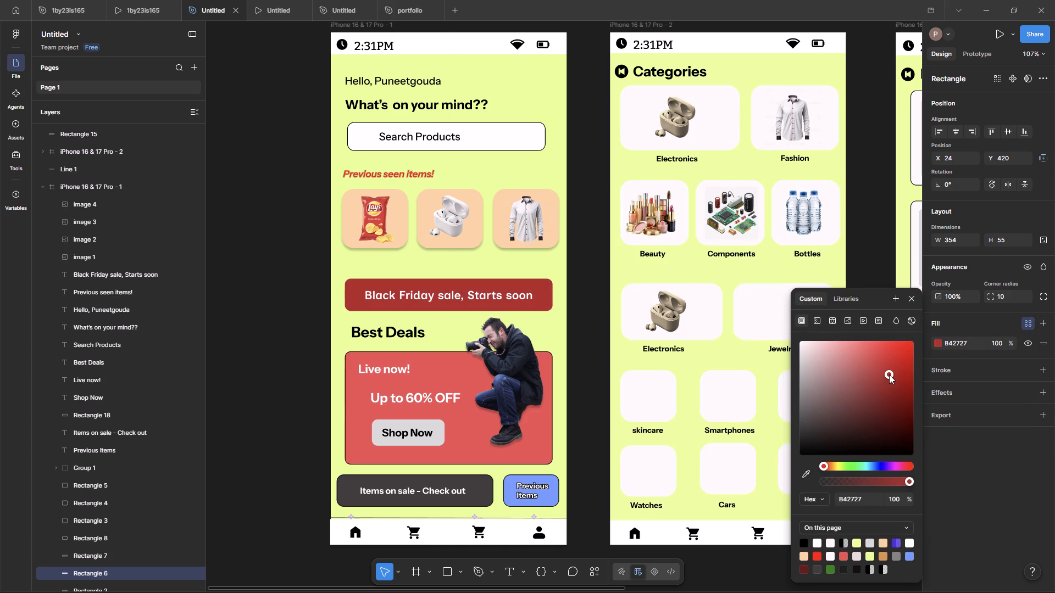
left_click_drag(889, 374, 918, 401)
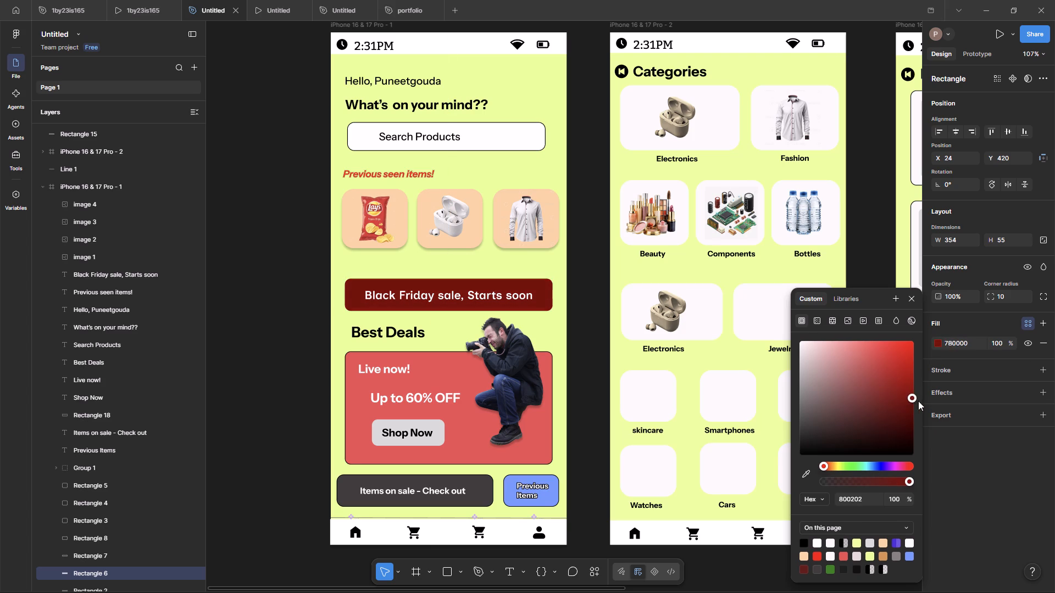
left_click_drag(918, 401, 920, 393)
left_click_drag(920, 393, 911, 385)
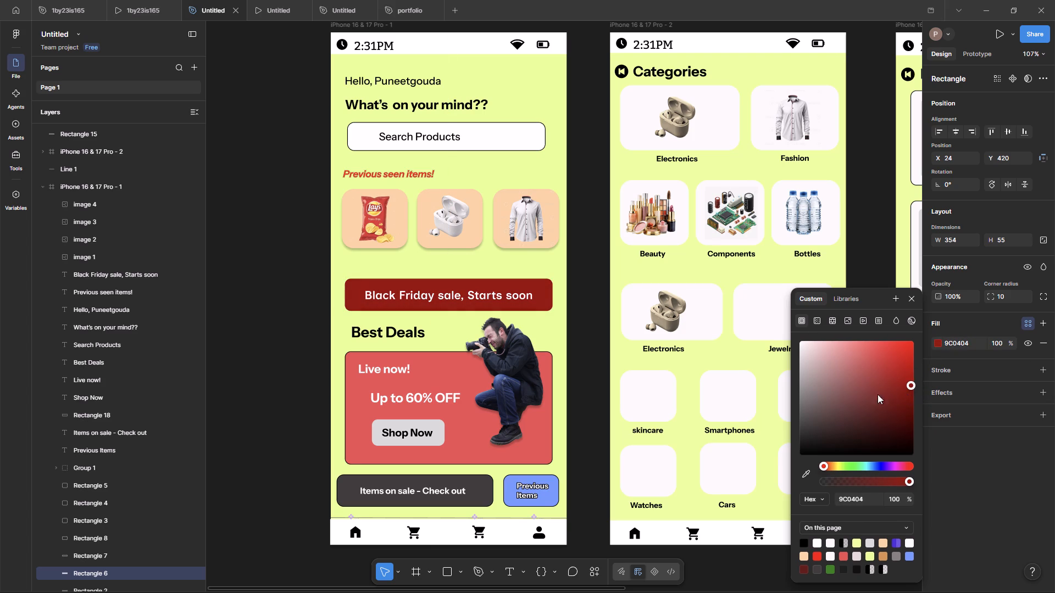
Change the banner's fill to a linear gradient from 9C0404 to 360101, trying the first stop at 33% before returning it to 0%.
left_click(818, 325)
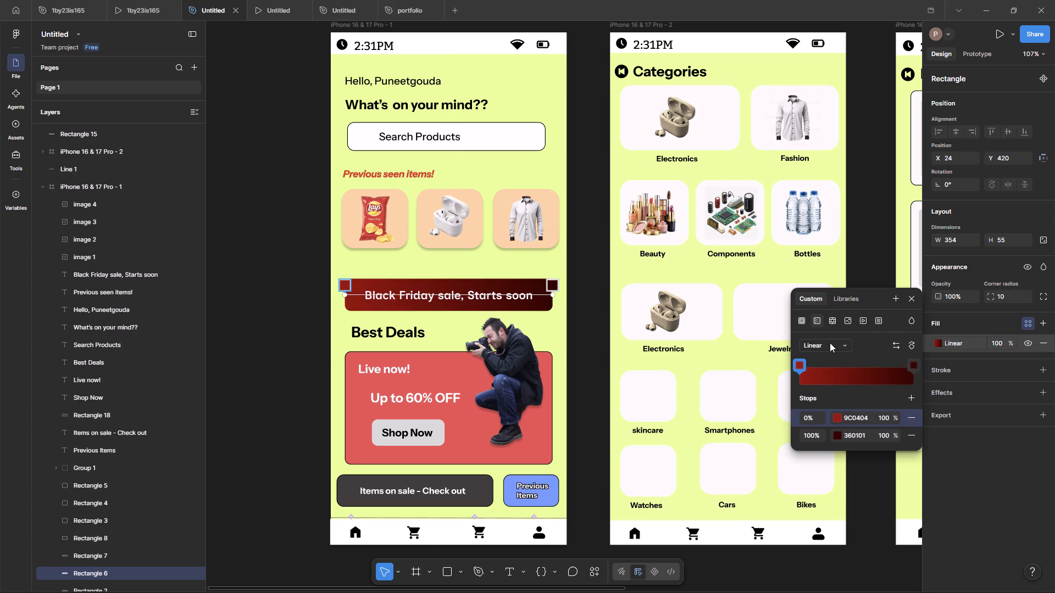
left_click_drag(801, 370, 853, 374)
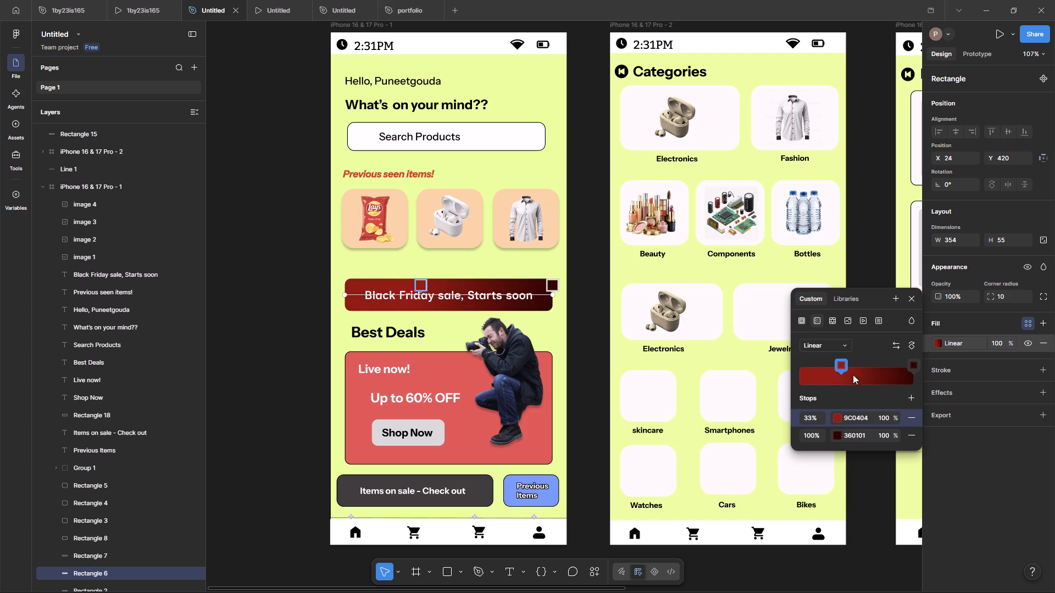
left_click_drag(853, 374, 785, 361)
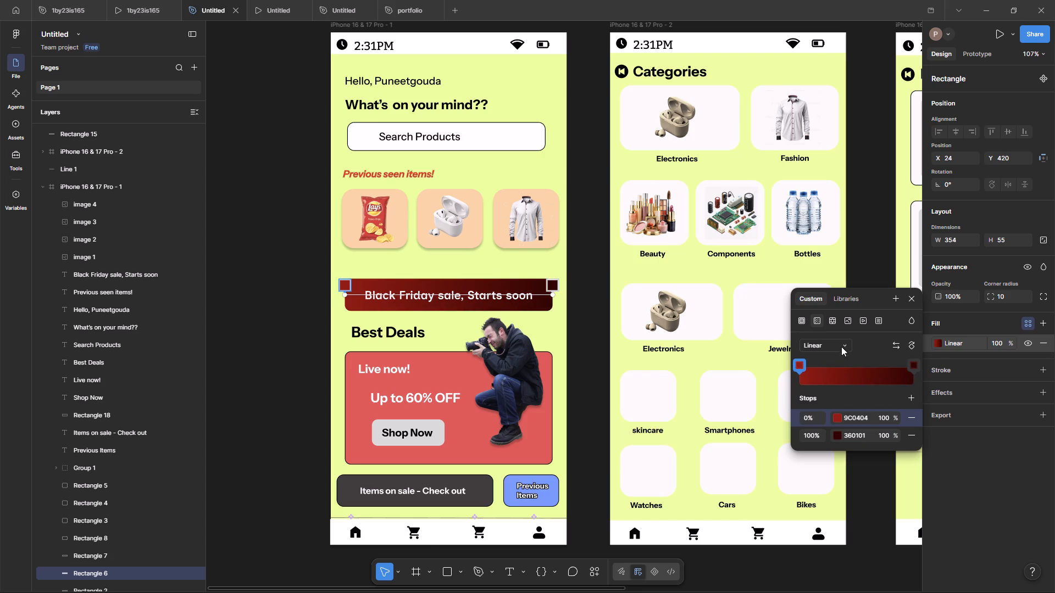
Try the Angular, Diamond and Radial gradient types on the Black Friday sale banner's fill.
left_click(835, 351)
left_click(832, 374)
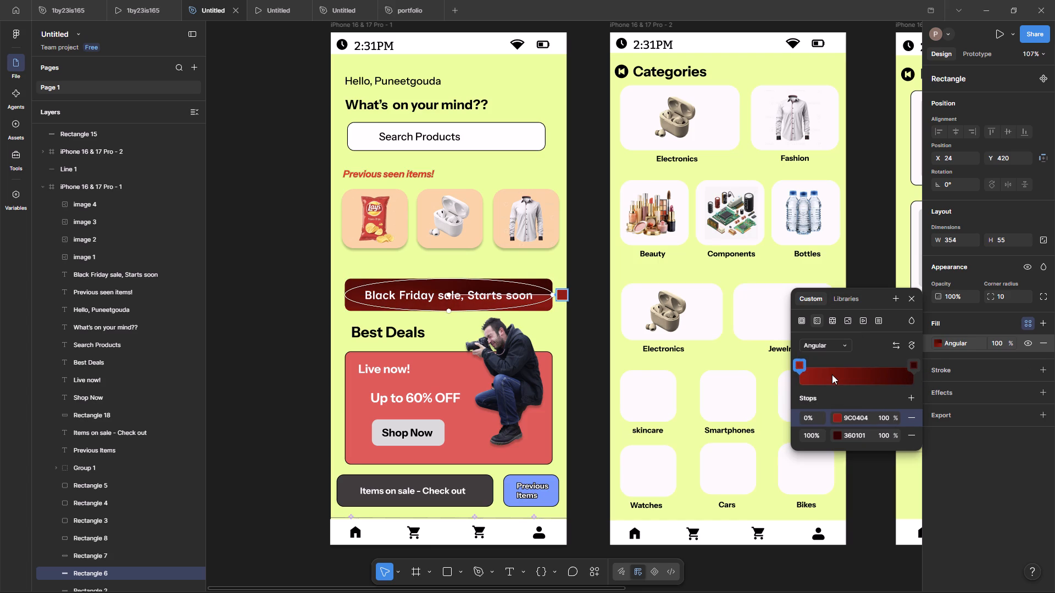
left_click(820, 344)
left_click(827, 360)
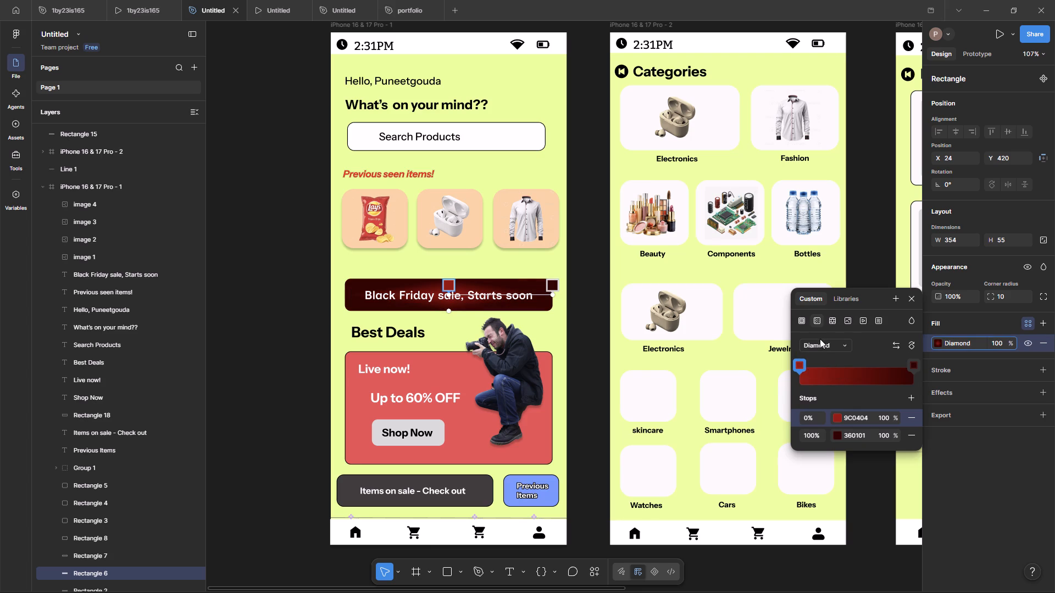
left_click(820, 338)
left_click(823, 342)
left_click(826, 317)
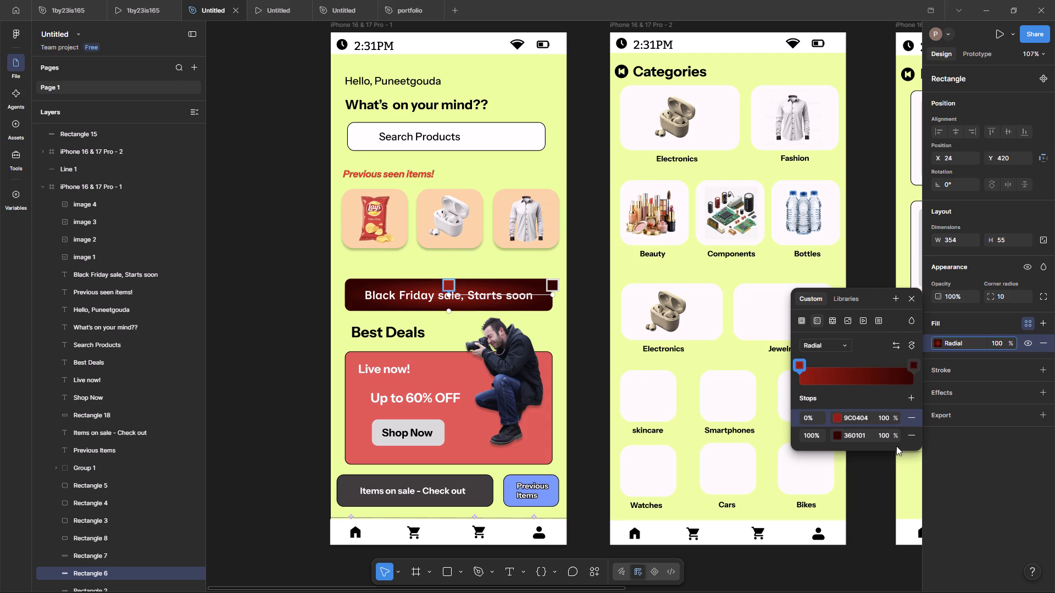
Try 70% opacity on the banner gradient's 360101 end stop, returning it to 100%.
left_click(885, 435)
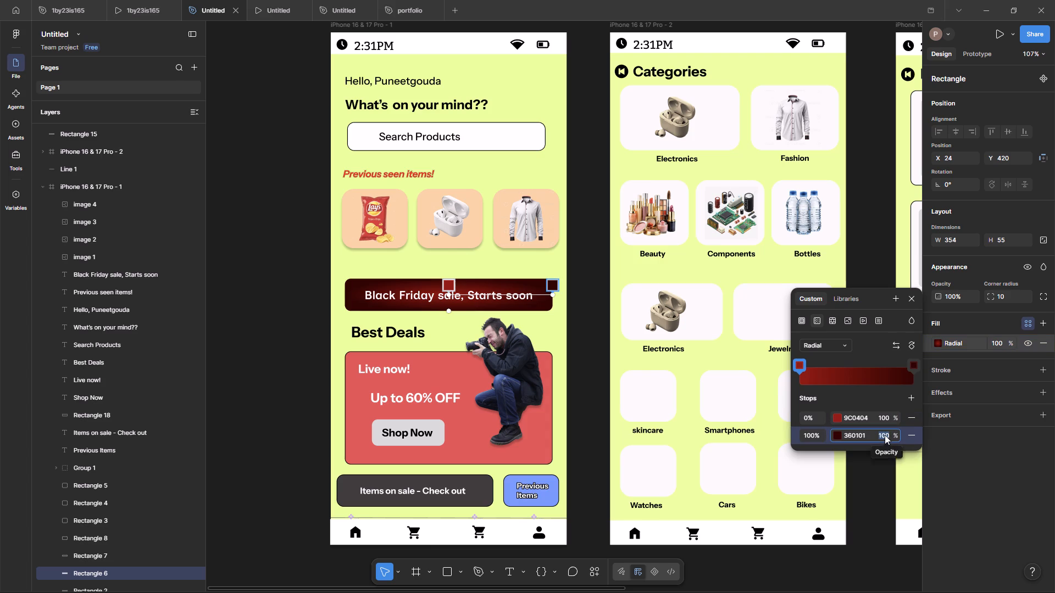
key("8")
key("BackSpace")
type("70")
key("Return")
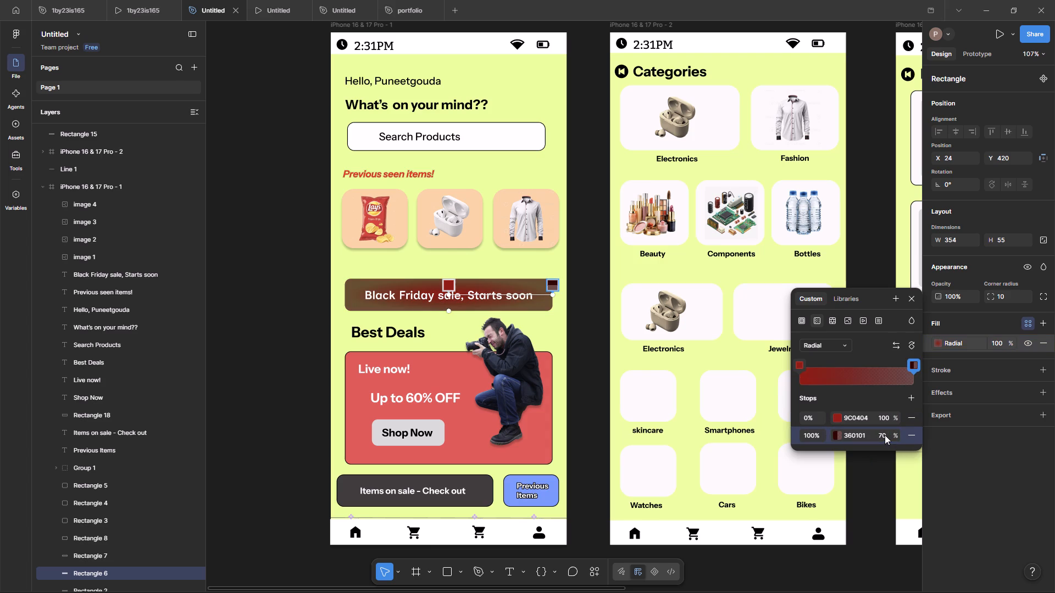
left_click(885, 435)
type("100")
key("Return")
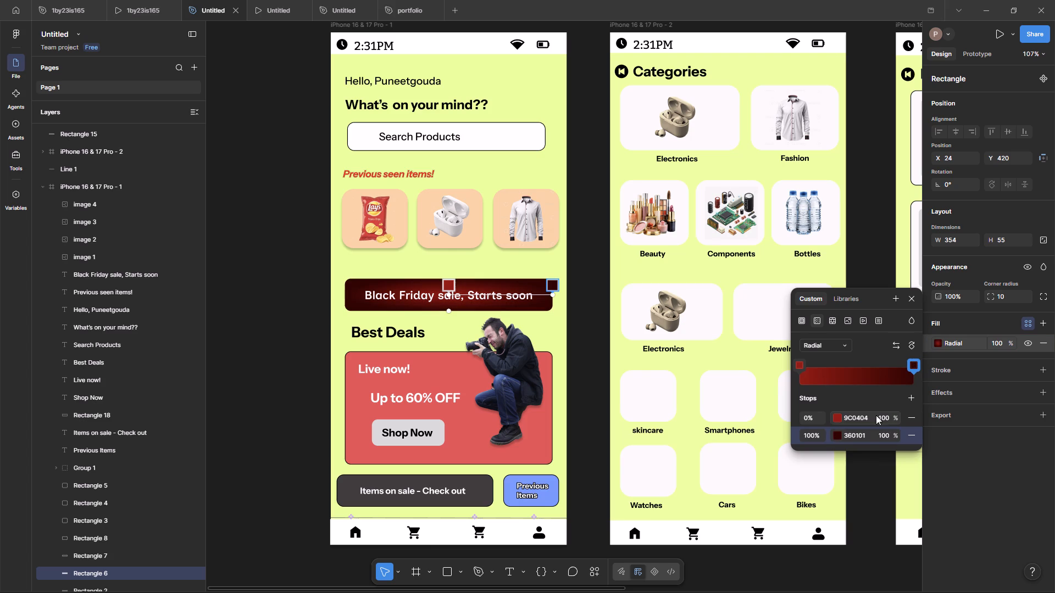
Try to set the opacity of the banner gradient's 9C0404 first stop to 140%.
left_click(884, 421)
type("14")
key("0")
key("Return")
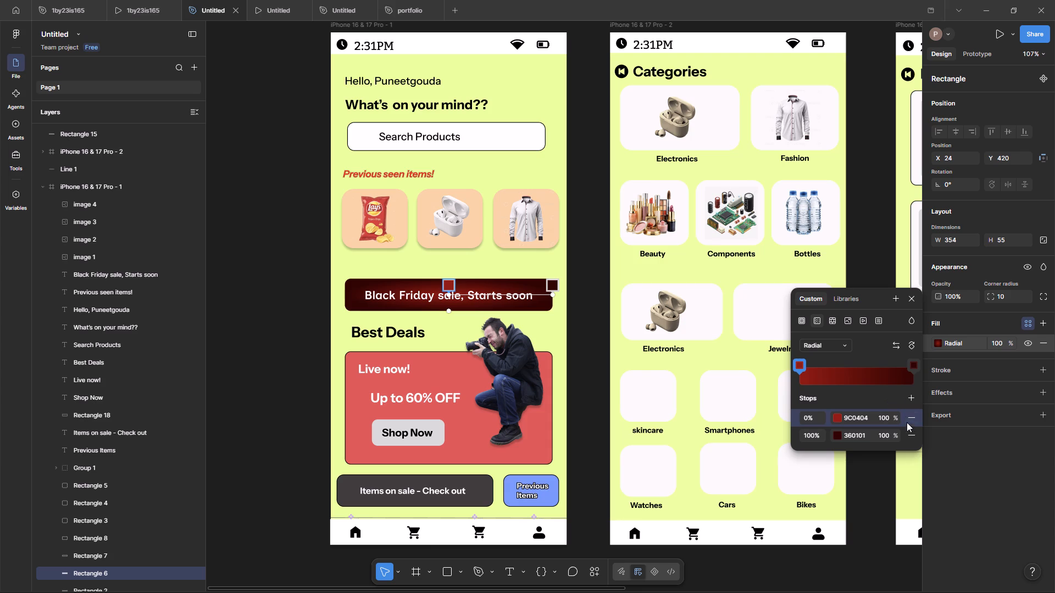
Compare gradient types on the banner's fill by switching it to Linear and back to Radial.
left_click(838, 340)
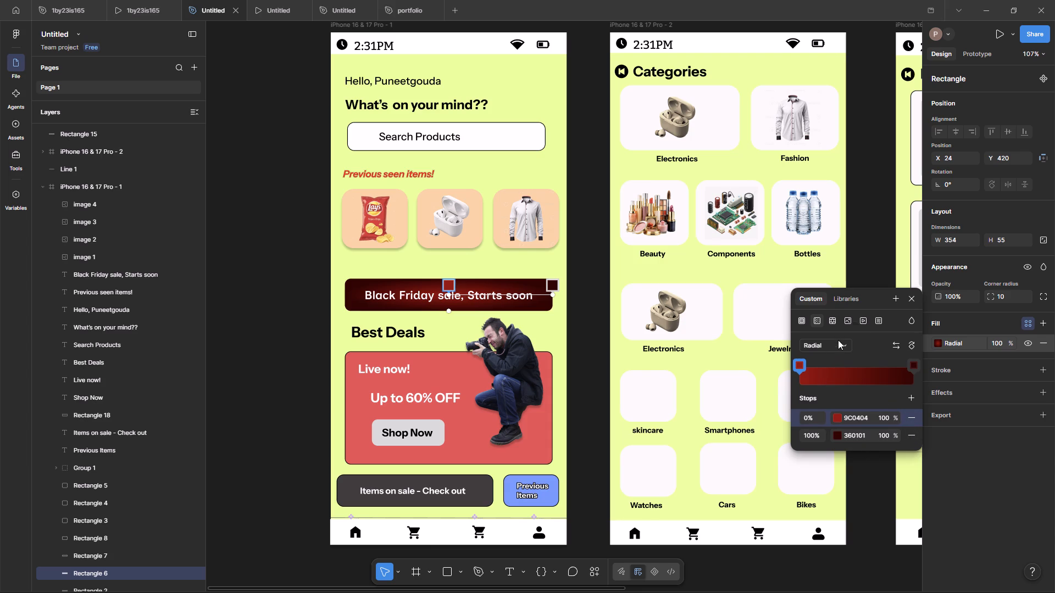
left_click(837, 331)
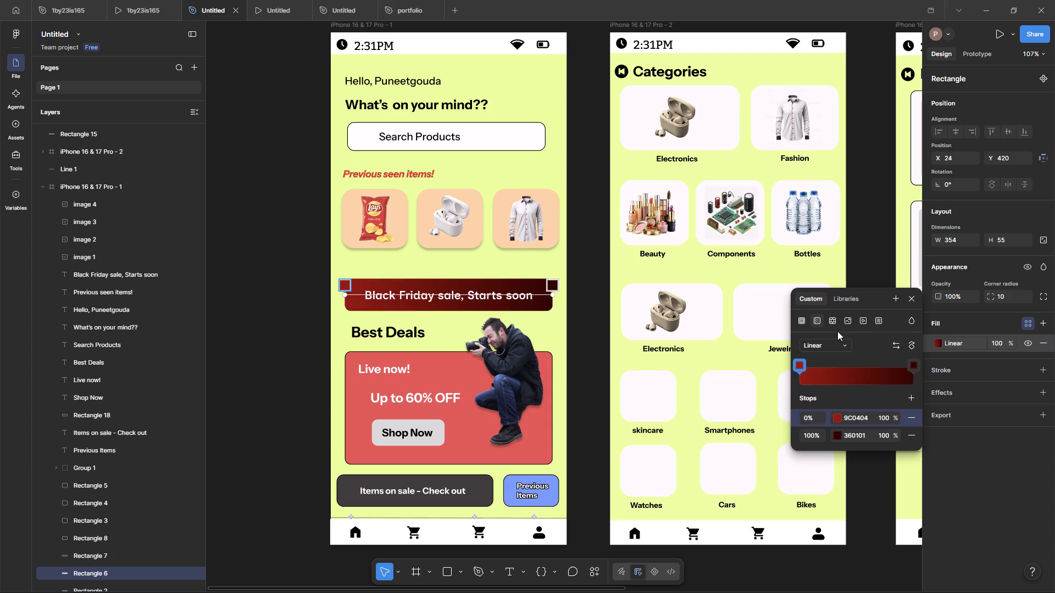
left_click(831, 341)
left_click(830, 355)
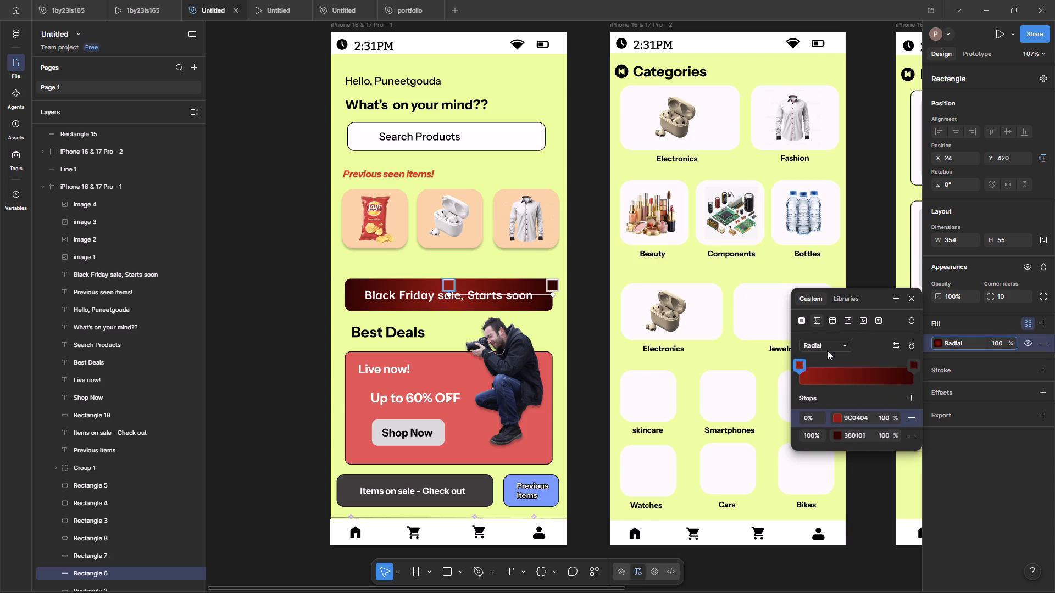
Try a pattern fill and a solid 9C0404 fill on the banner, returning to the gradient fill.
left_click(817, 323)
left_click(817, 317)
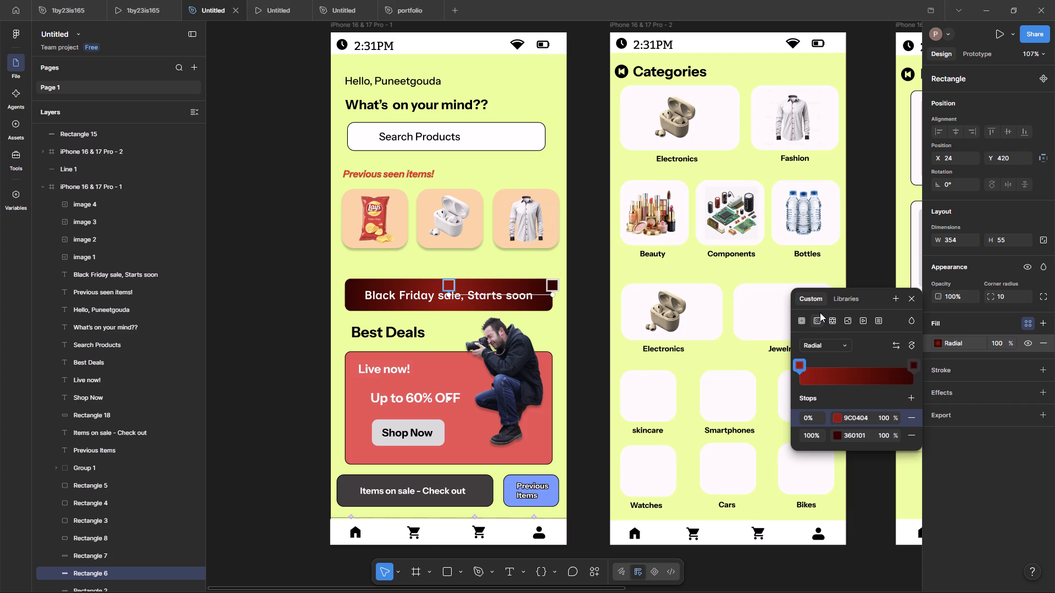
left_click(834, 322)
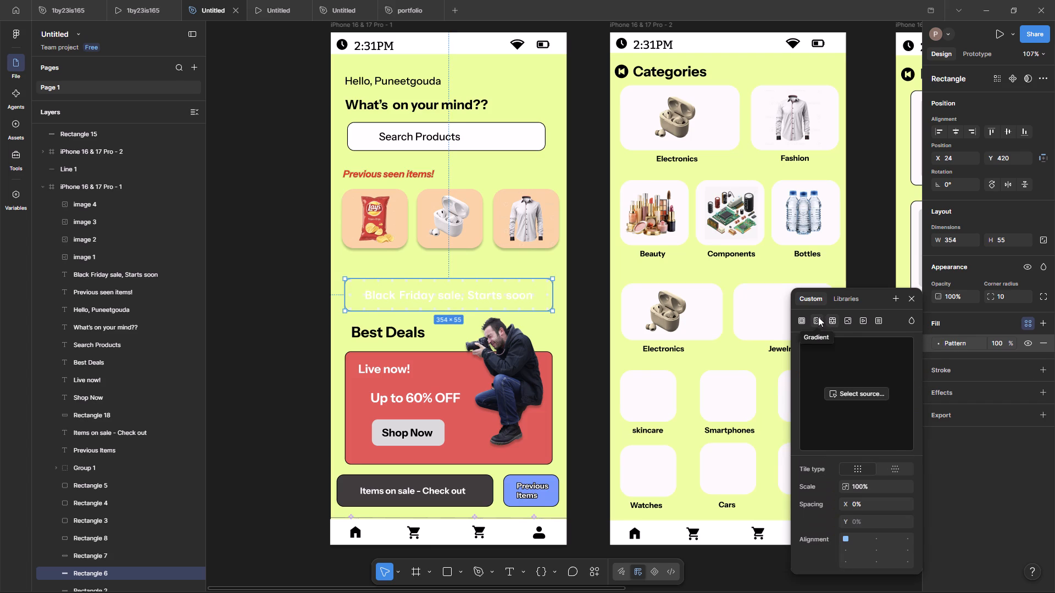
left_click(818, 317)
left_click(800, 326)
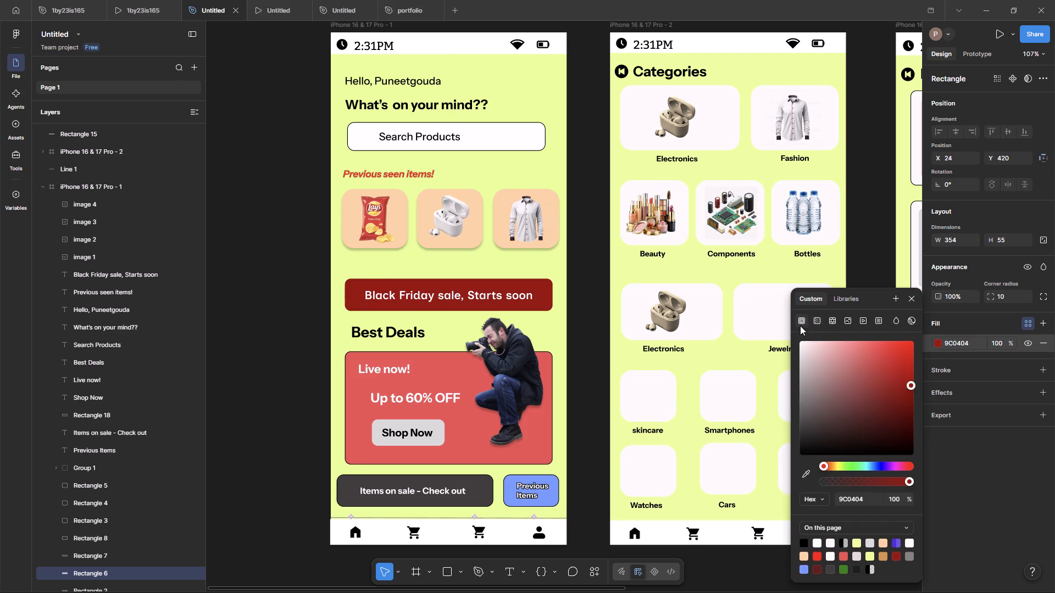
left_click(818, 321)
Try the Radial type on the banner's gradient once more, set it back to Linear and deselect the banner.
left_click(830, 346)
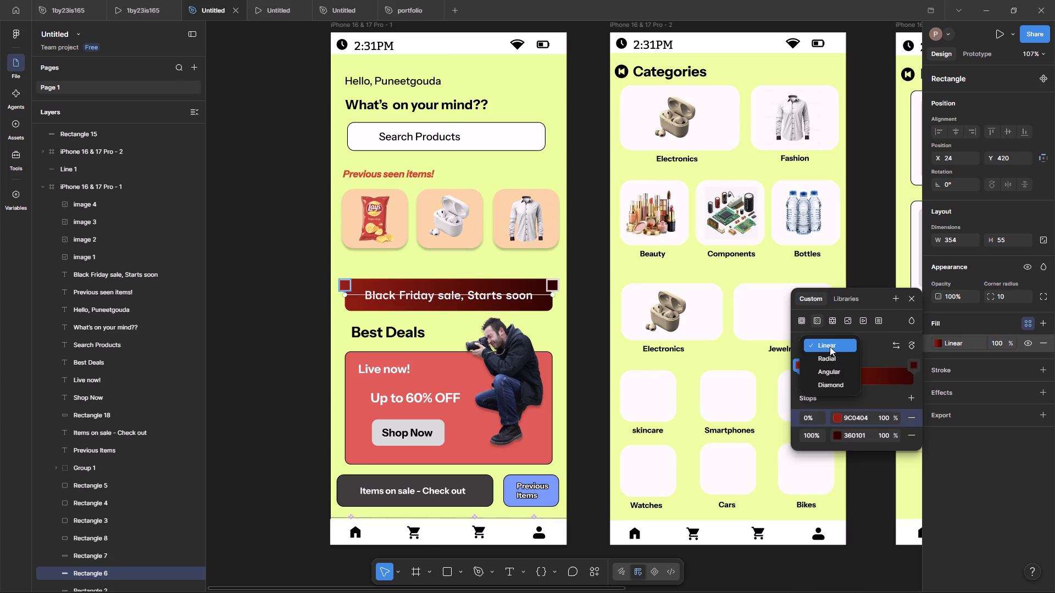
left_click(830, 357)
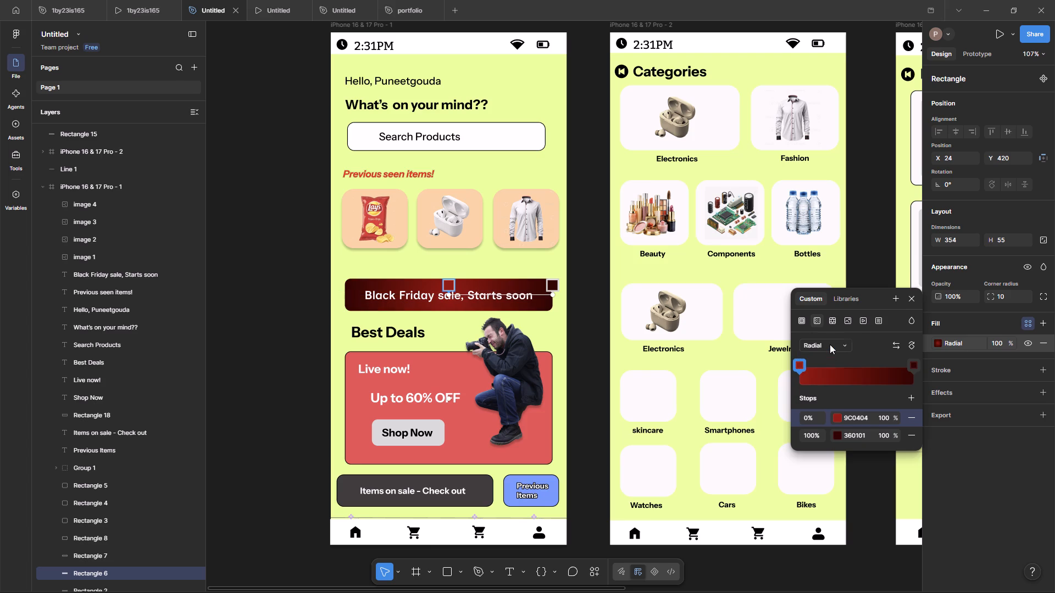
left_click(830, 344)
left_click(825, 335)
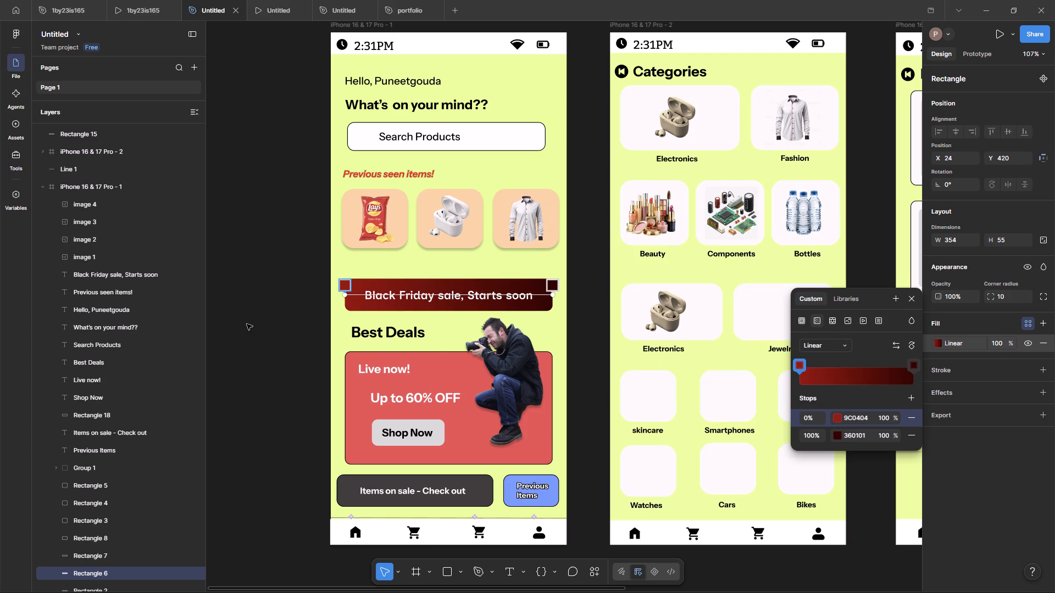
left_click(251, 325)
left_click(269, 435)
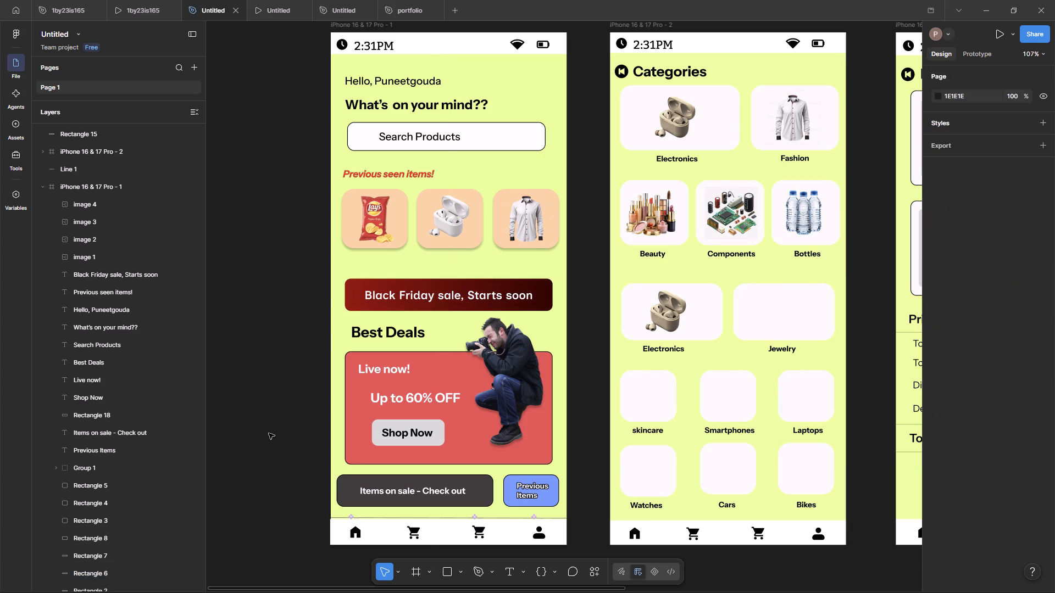
Preview alternative fonts on the banner's "Black Friday sale, Starts soon" text, browsing alphabetically from Inclusive Sans through the fonts starting with M.
left_click(525, 303)
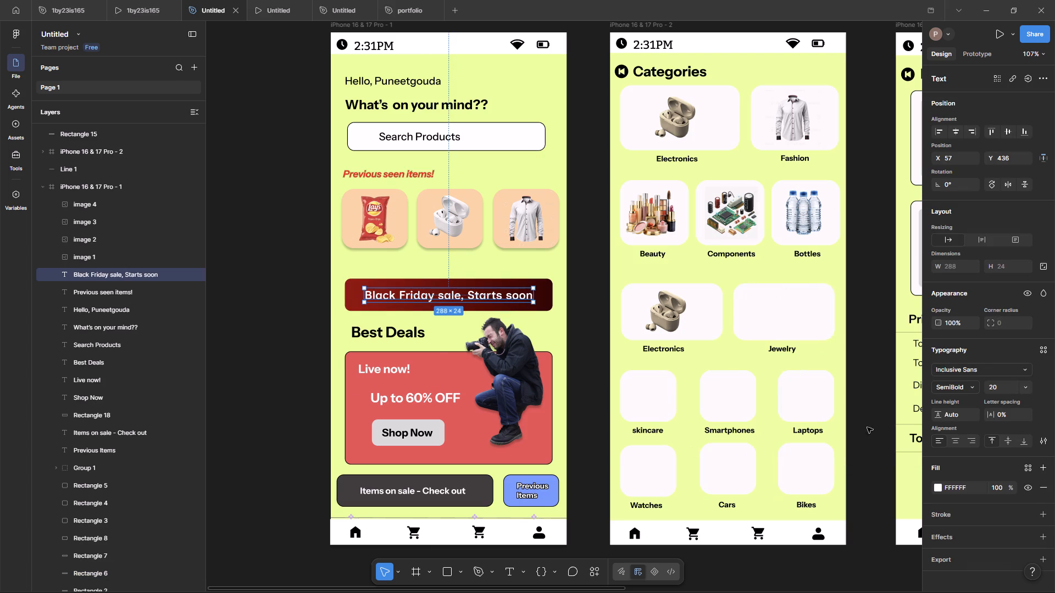
left_click(952, 373)
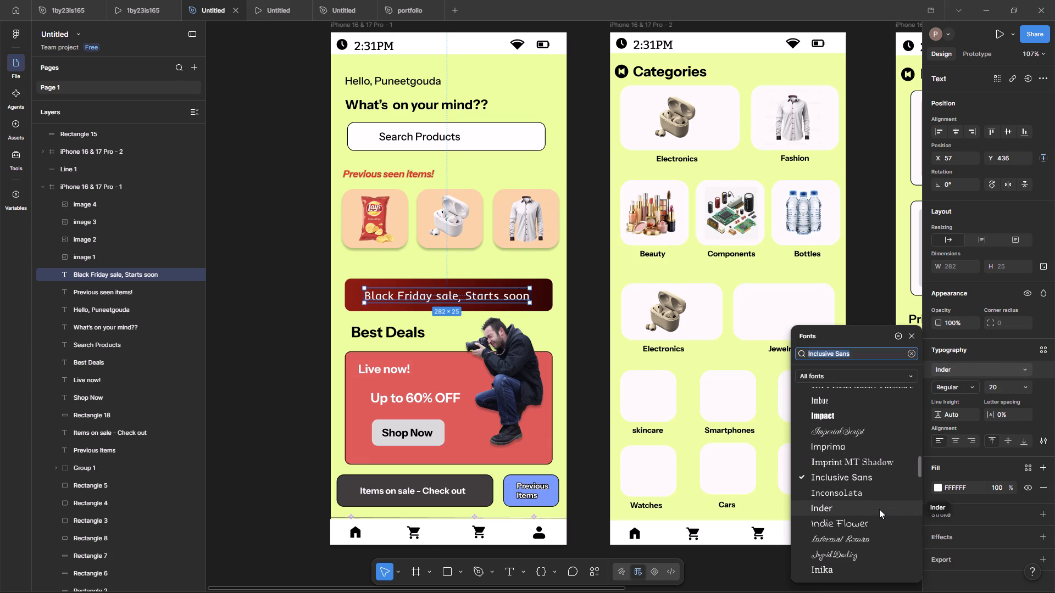
scroll(879, 509, "down", 2)
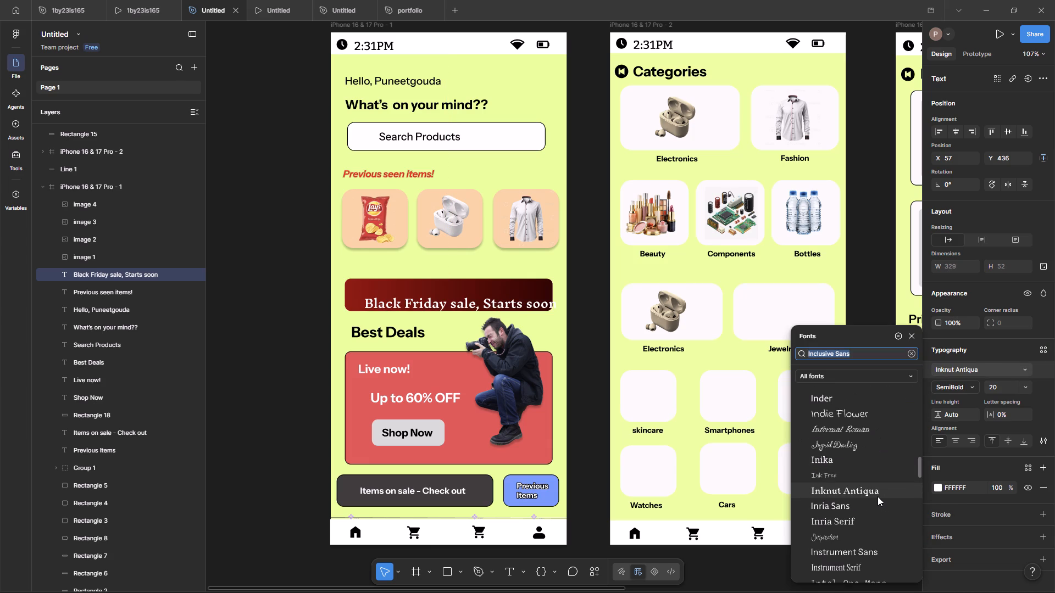
scroll(878, 496, "down", 6)
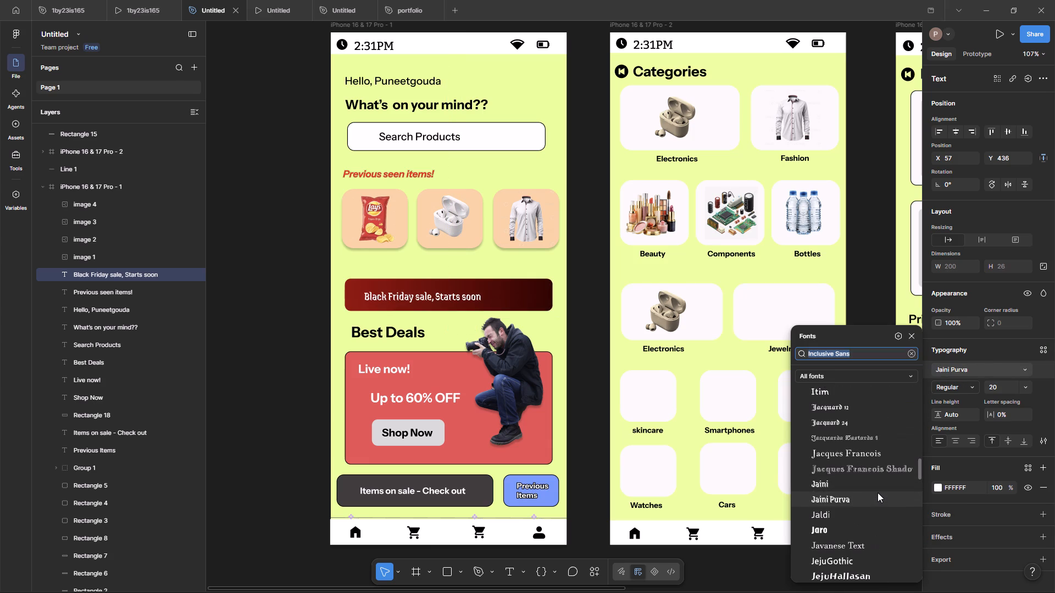
scroll(876, 493, "down", 3)
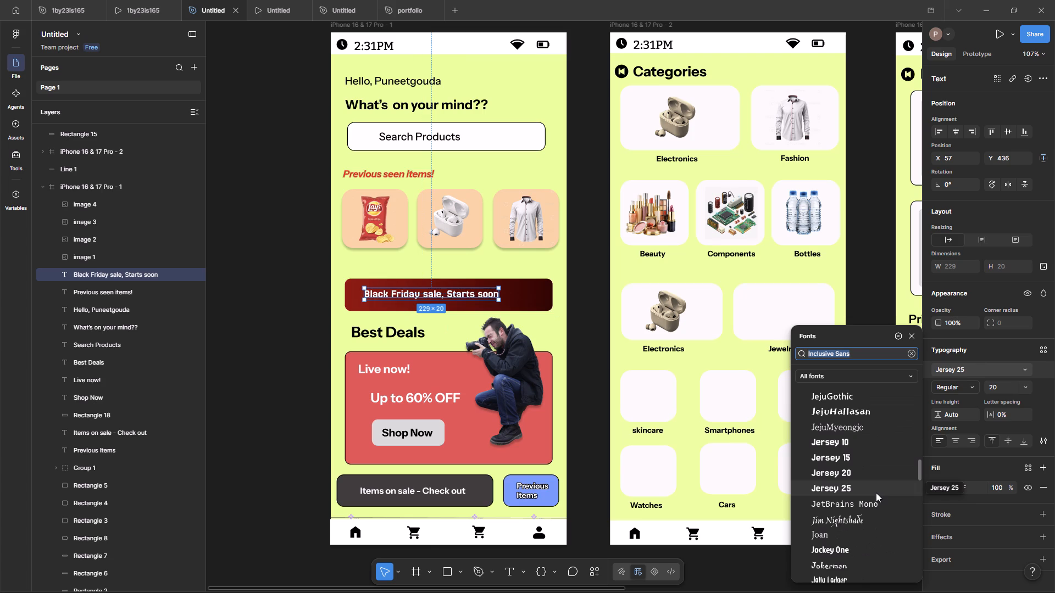
scroll(876, 493, "down", 4)
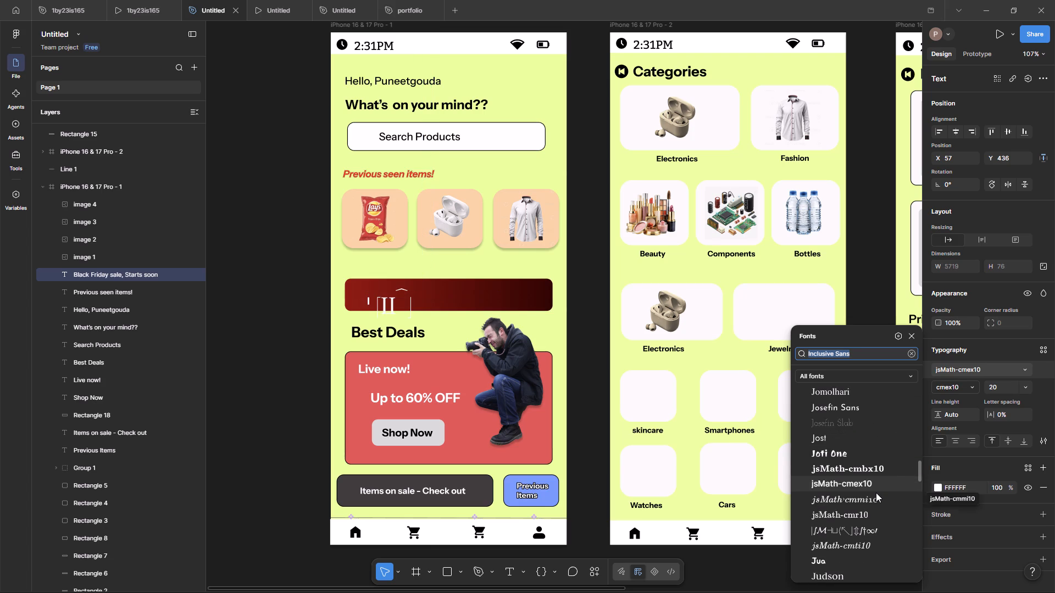
scroll(876, 493, "down", 5)
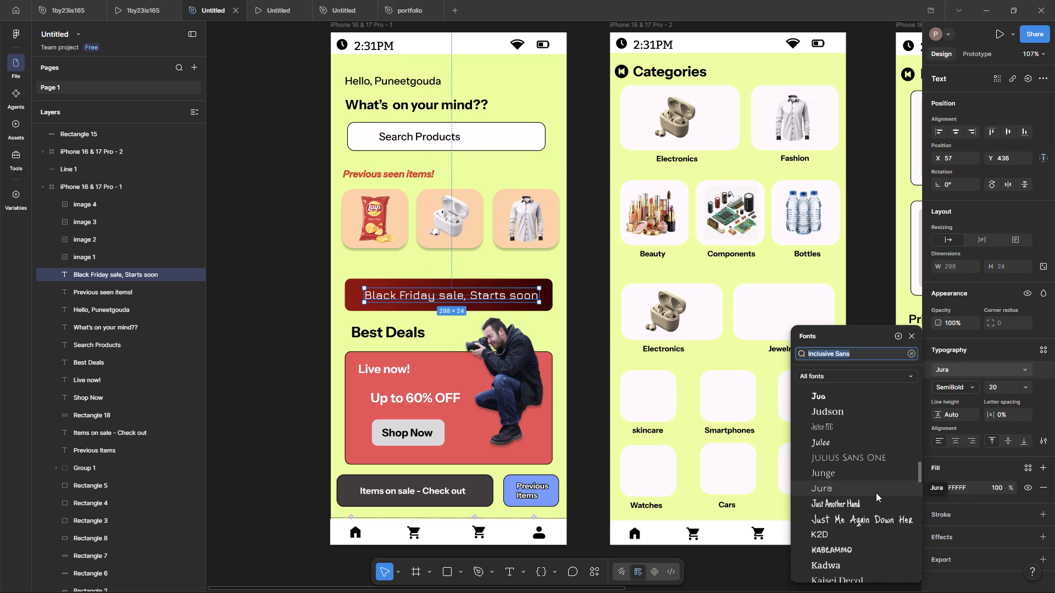
scroll(876, 493, "down", 5)
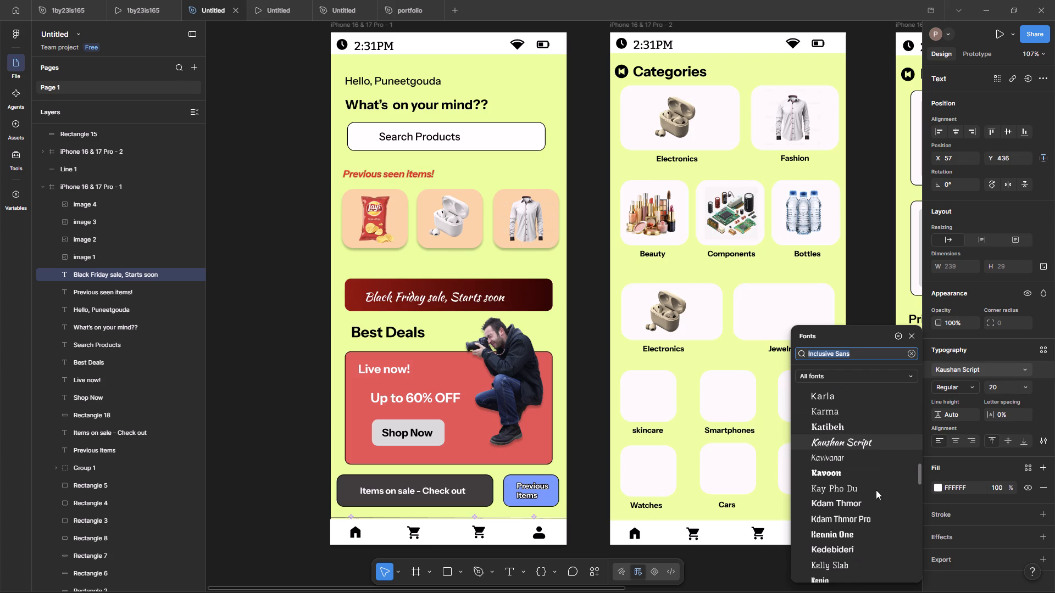
scroll(876, 490, "down", 10)
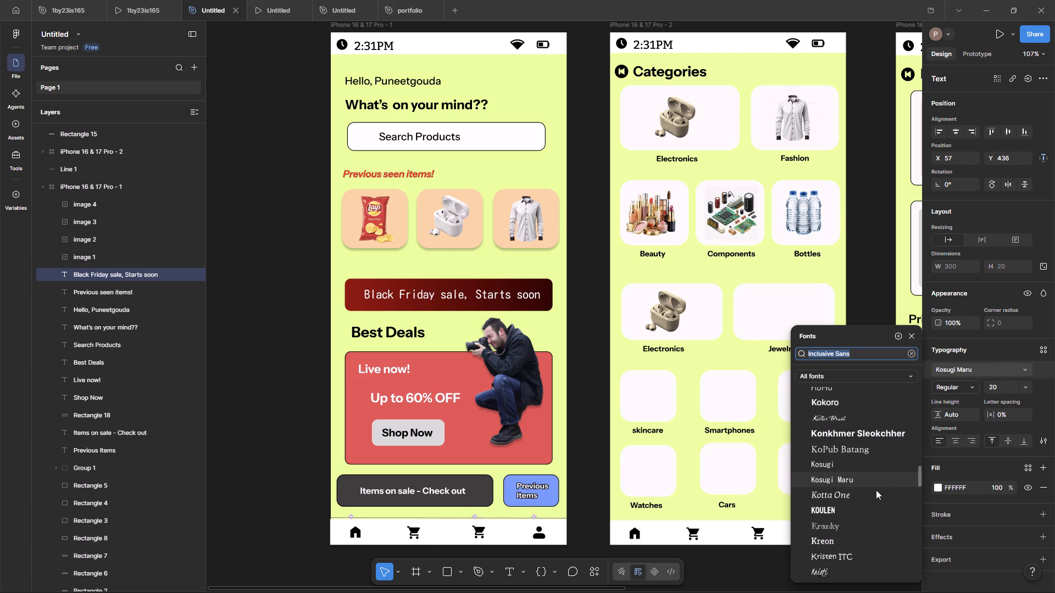
scroll(876, 490, "down", 6)
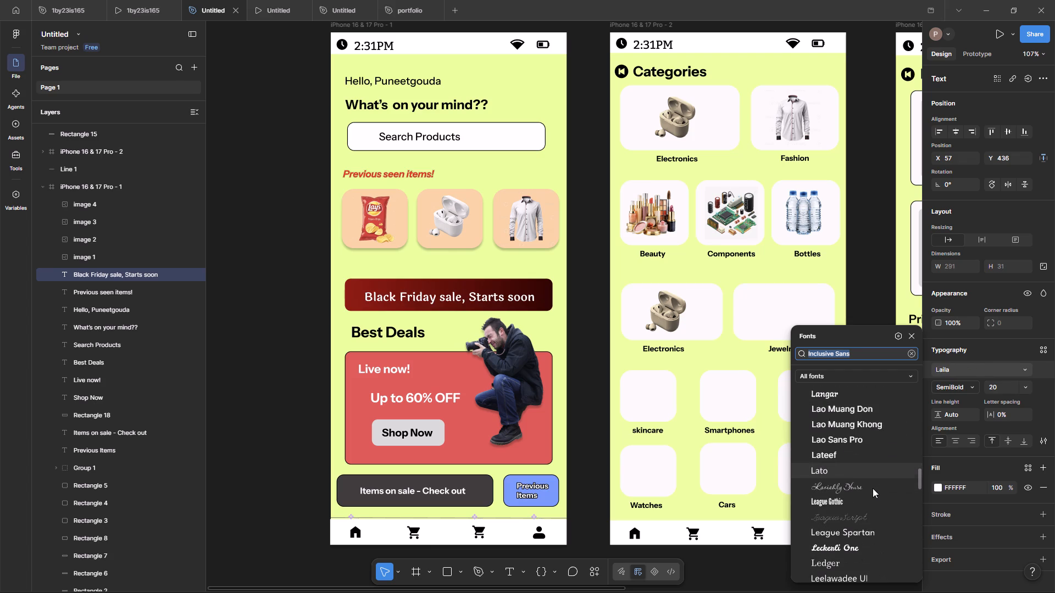
scroll(871, 488, "down", 3)
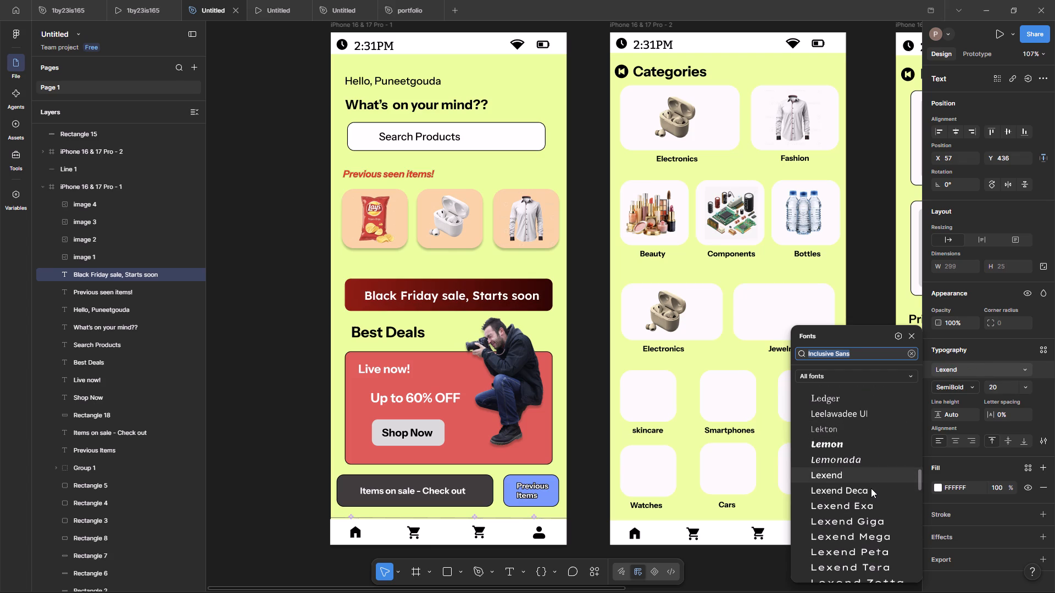
scroll(871, 488, "down", 1)
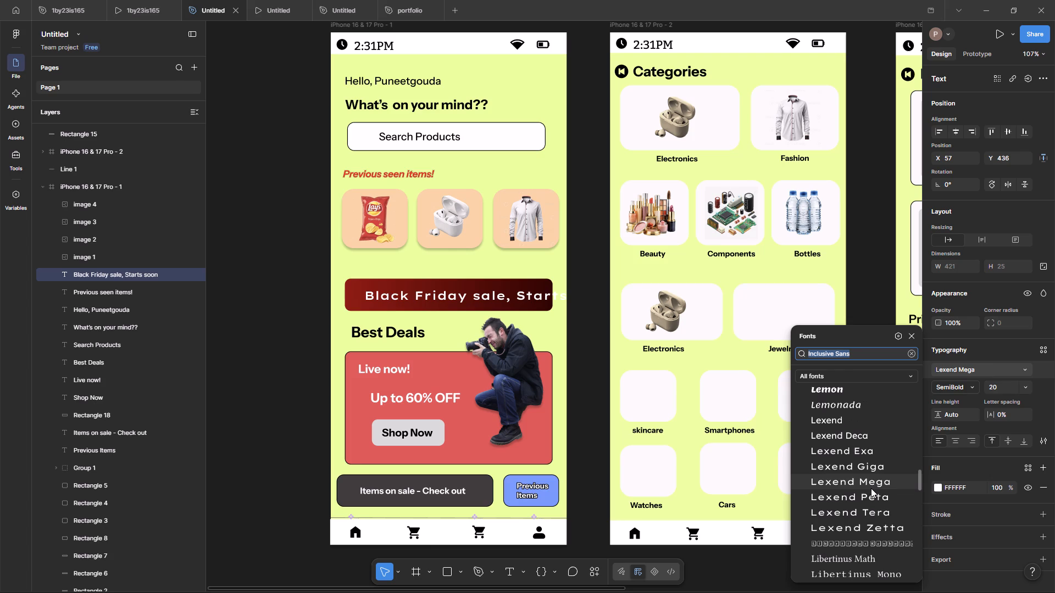
scroll(871, 488, "down", 2)
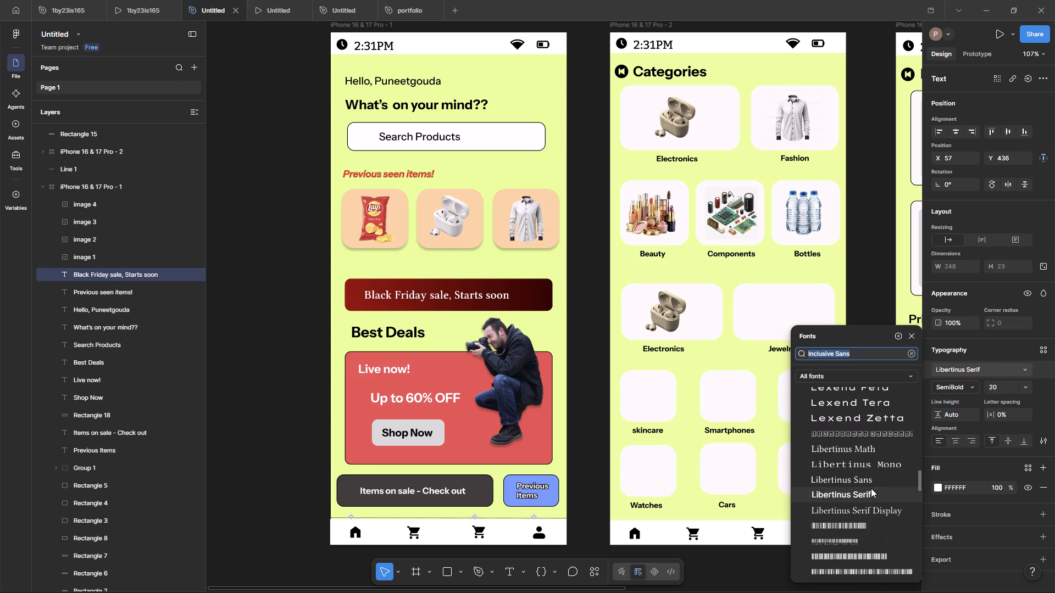
scroll(871, 488, "down", 3)
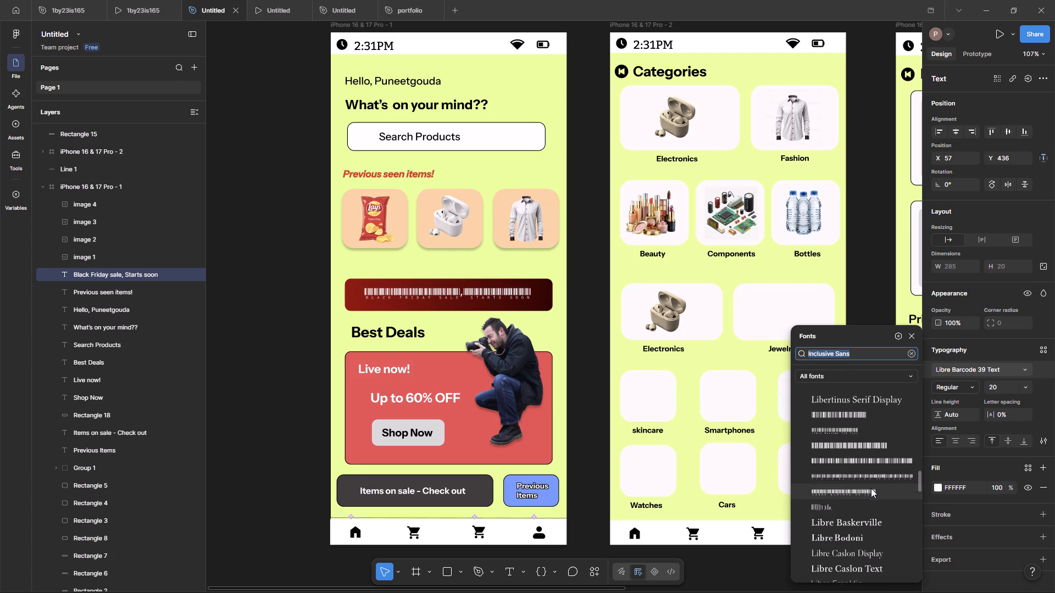
scroll(871, 488, "down", 3)
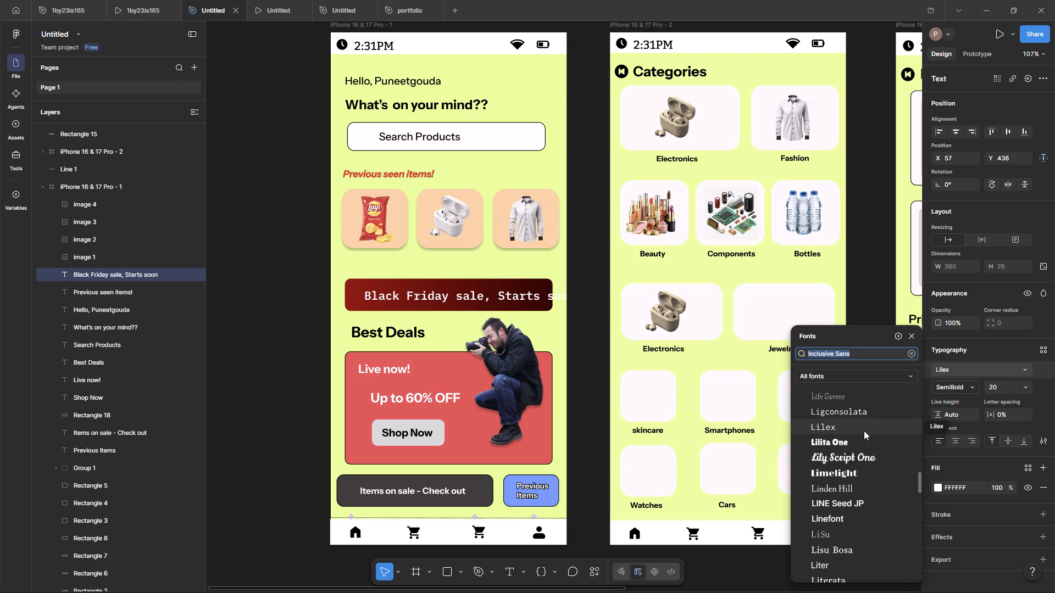
scroll(851, 502, "down", 1)
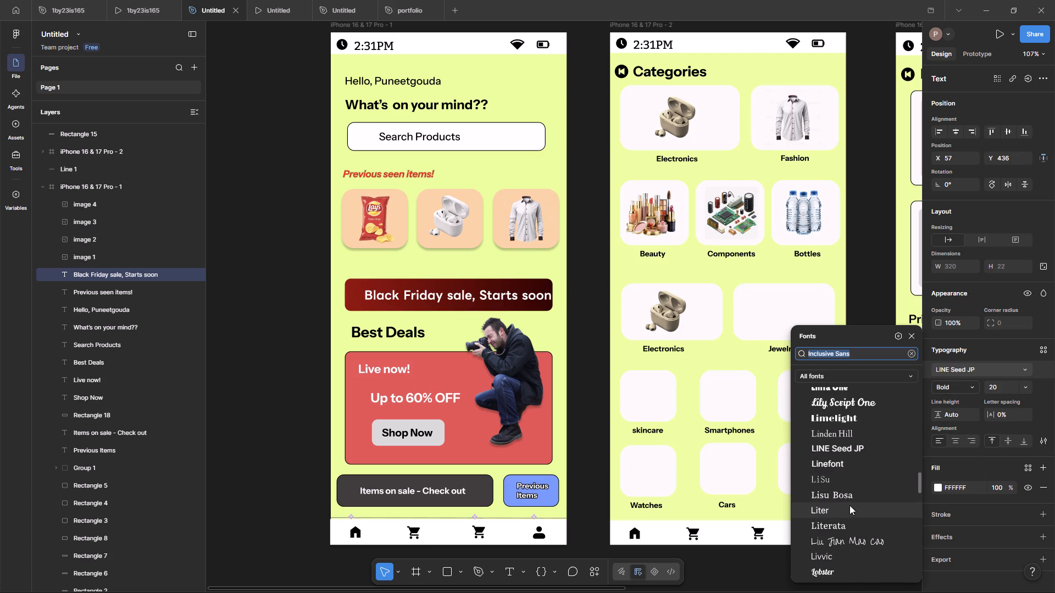
scroll(849, 505, "down", 3)
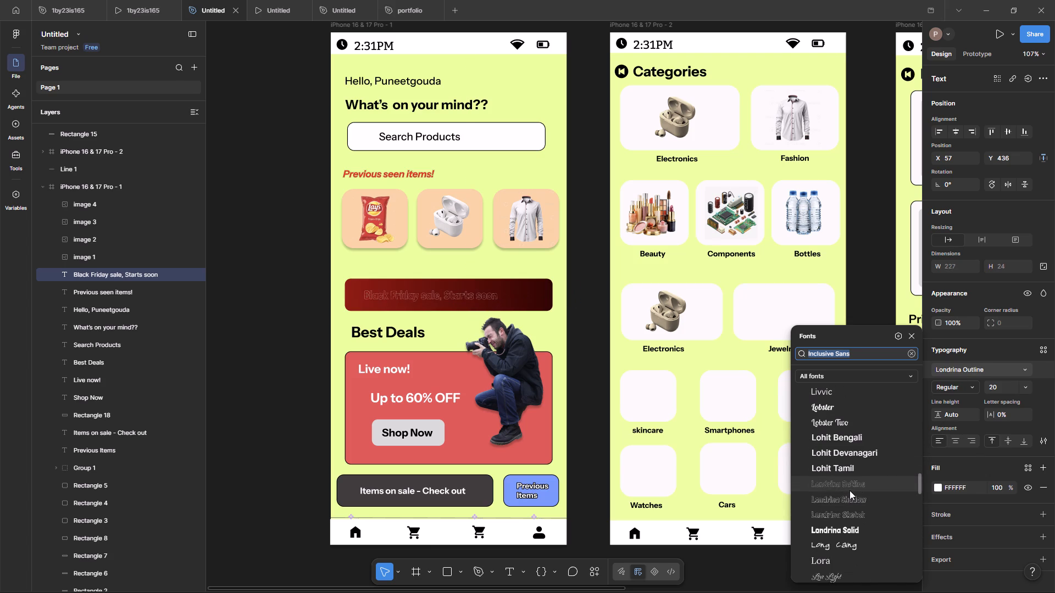
scroll(849, 490, "down", 3)
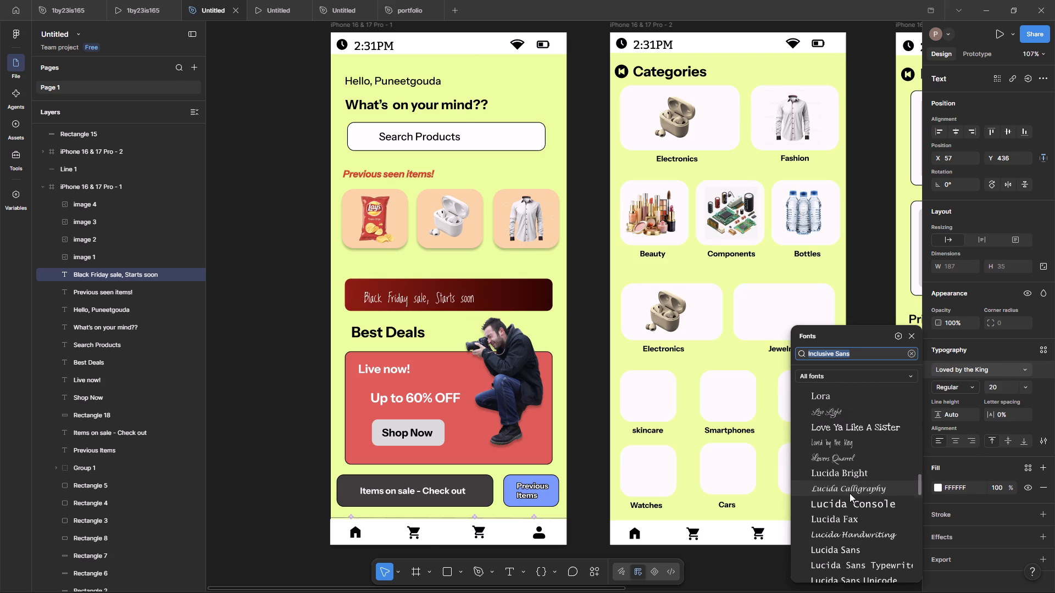
scroll(849, 493, "down", 2)
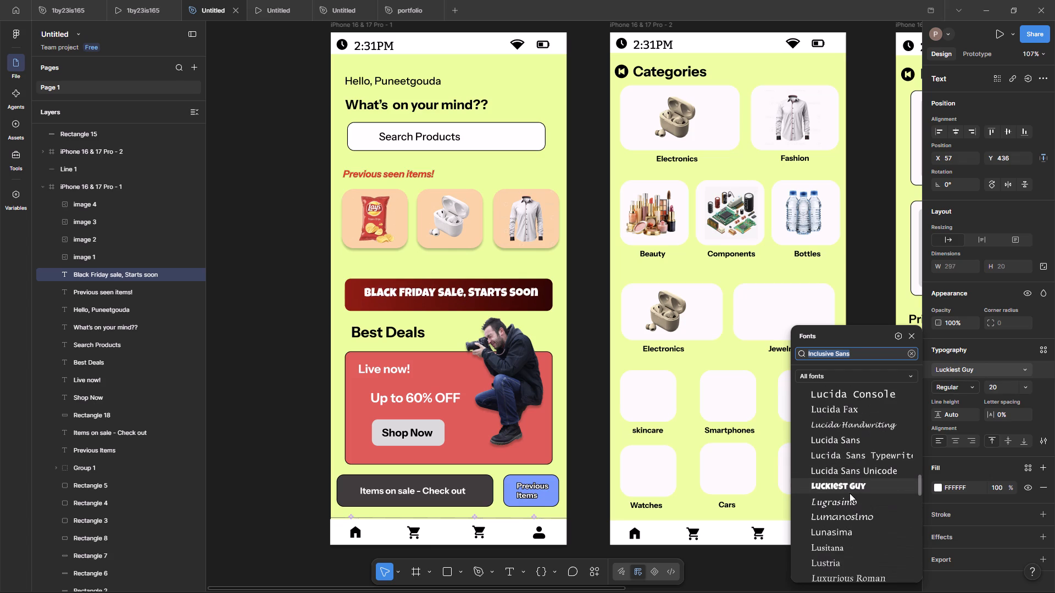
scroll(849, 493, "down", 2)
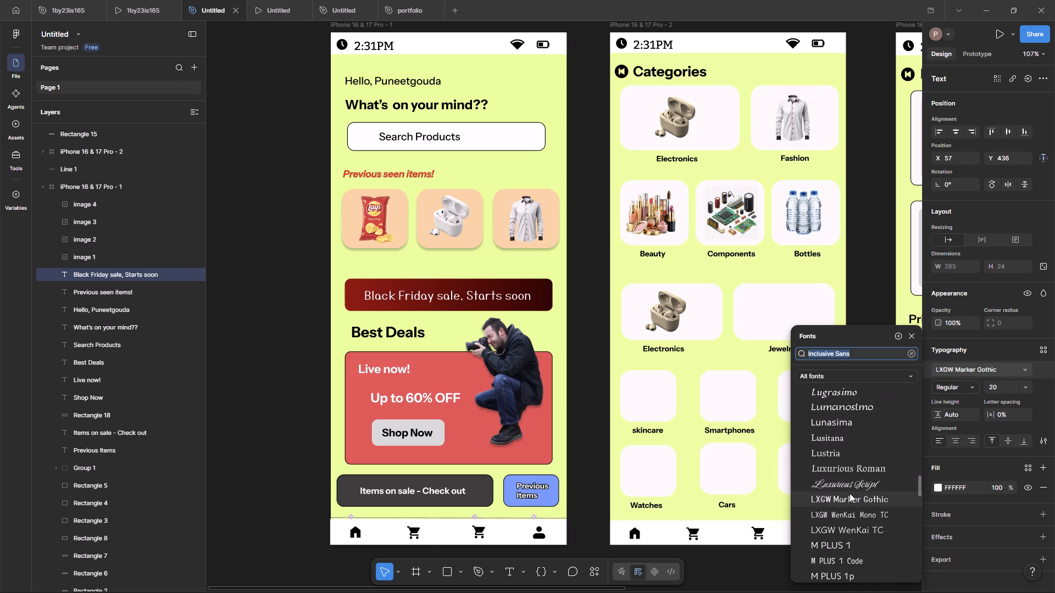
scroll(849, 493, "down", 3)
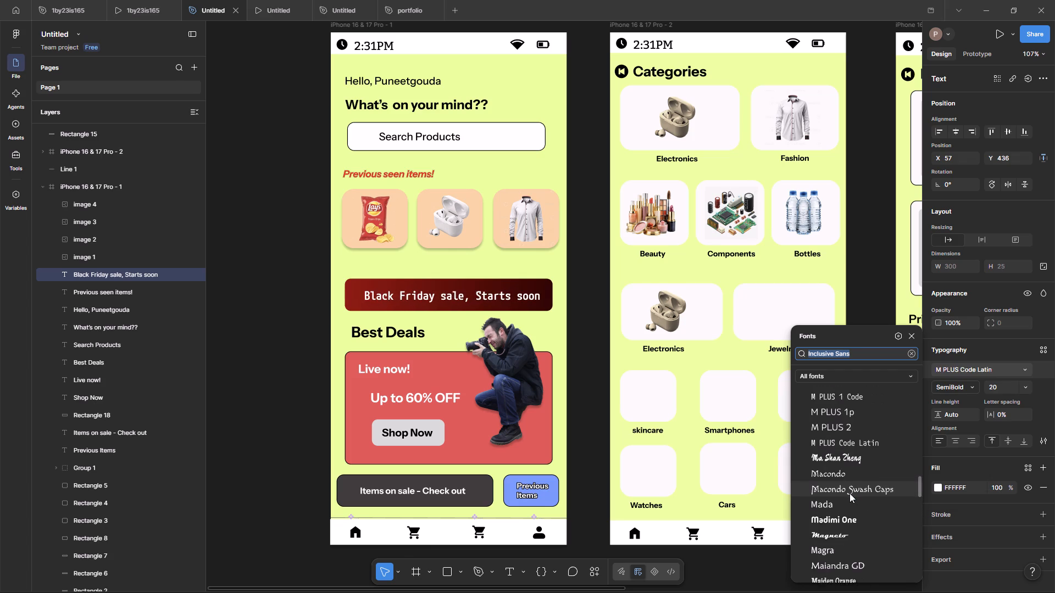
scroll(849, 493, "down", 3)
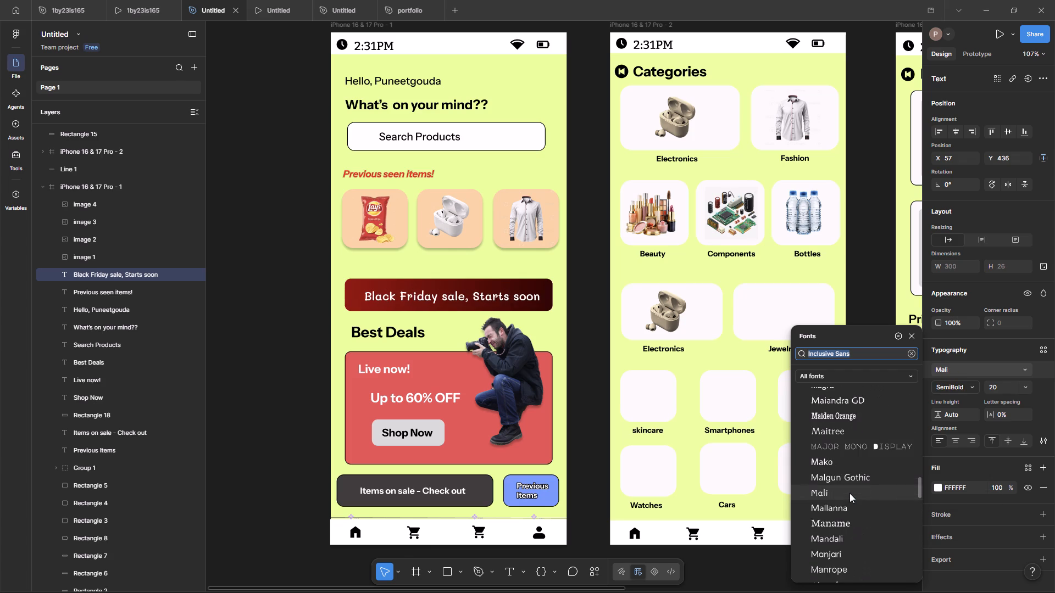
scroll(849, 493, "down", 3)
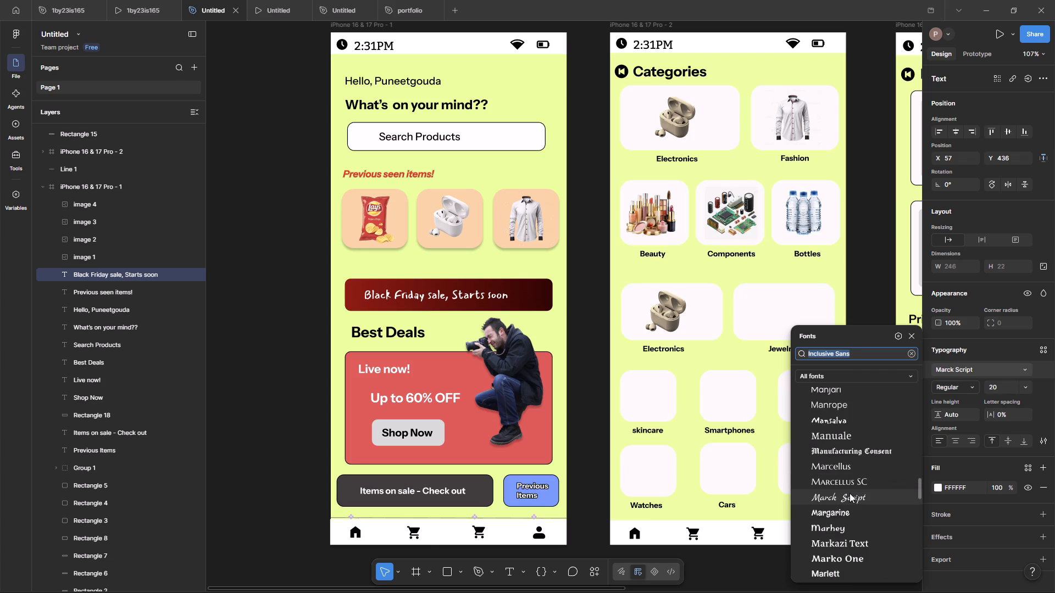
scroll(849, 493, "down", 1)
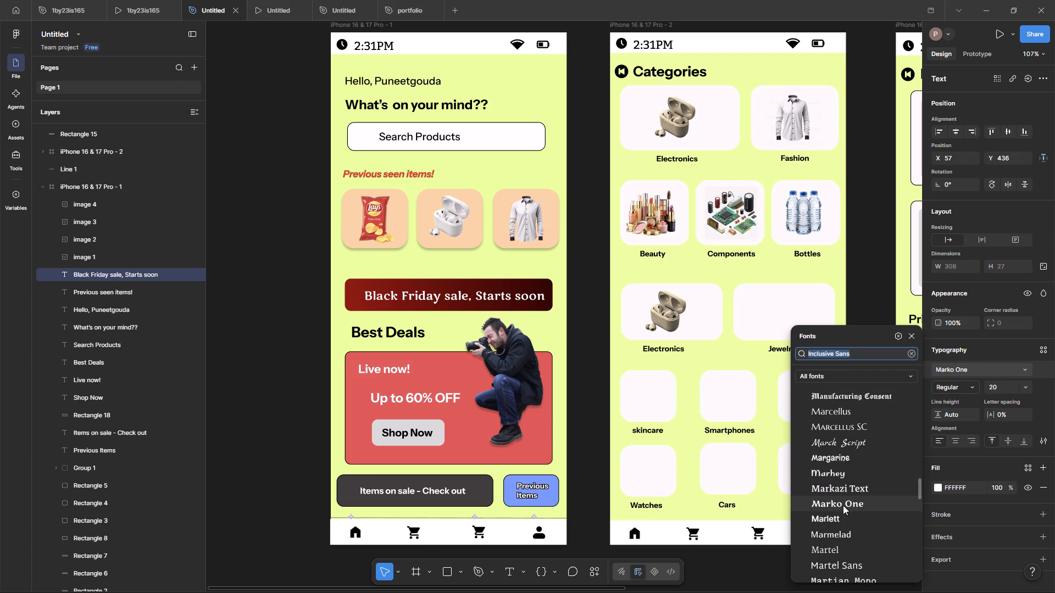
scroll(840, 511, "down", 4)
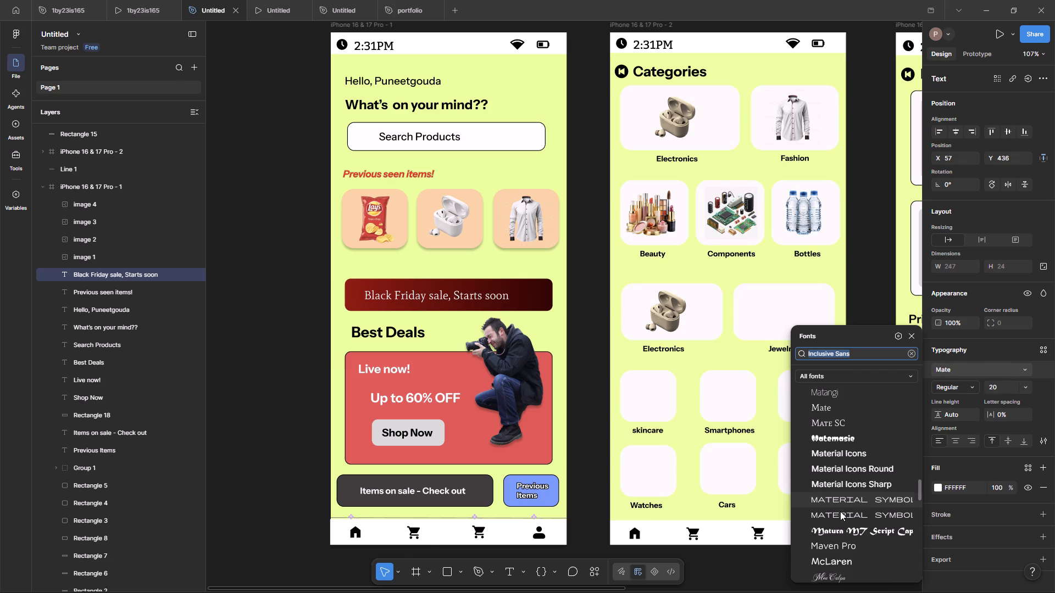
scroll(862, 499, "down", 3)
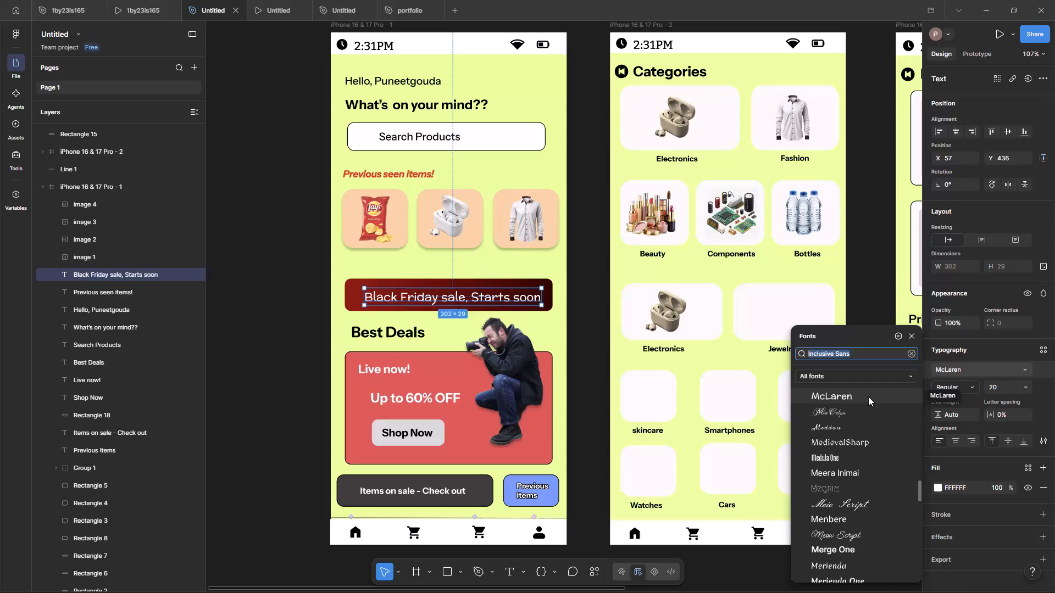
scroll(868, 396, "down", 4)
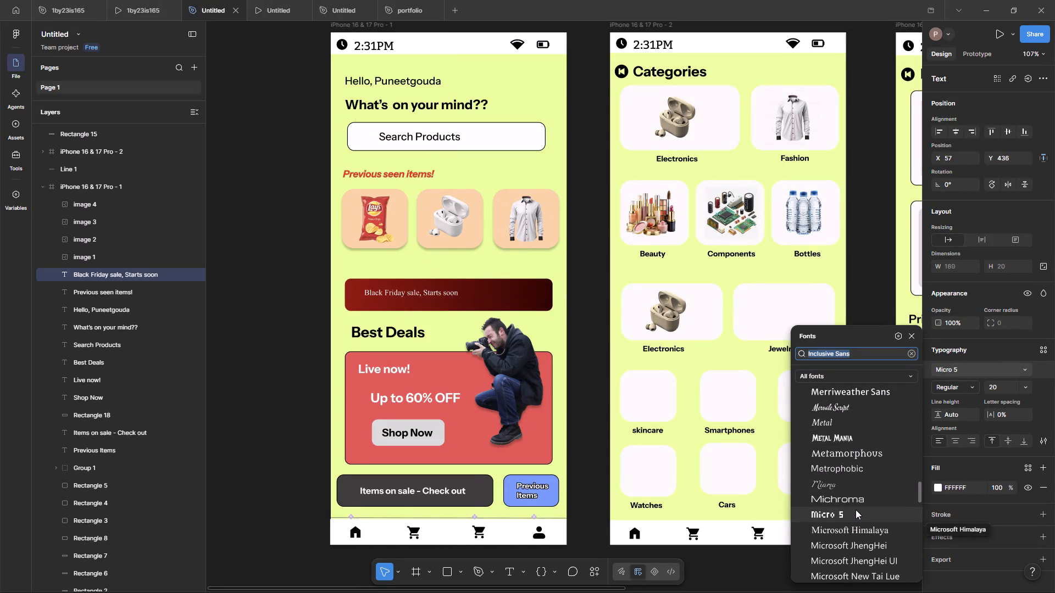
scroll(853, 510, "down", 4)
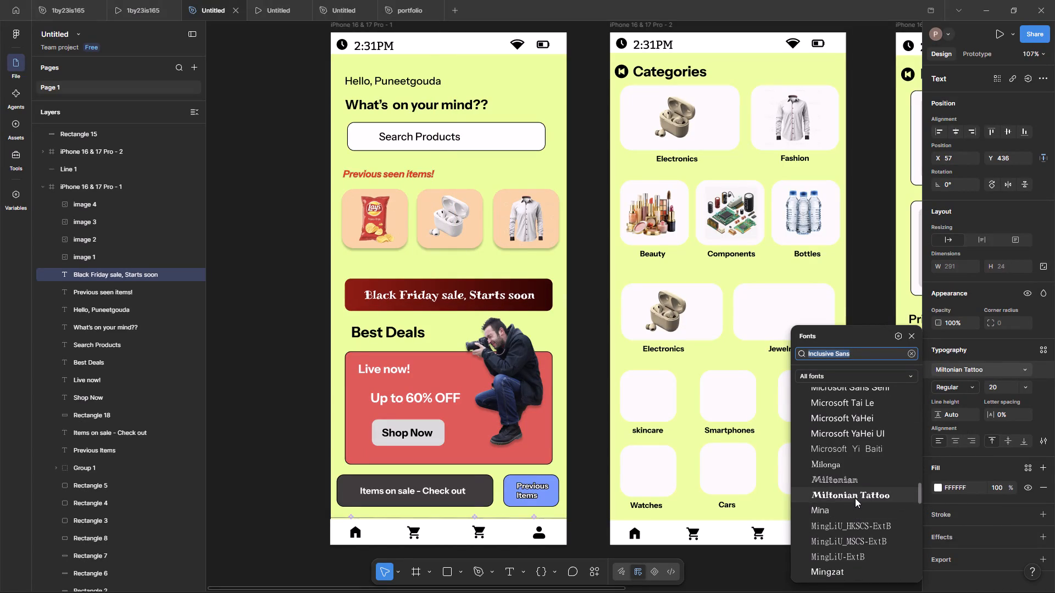
scroll(857, 494, "down", 5)
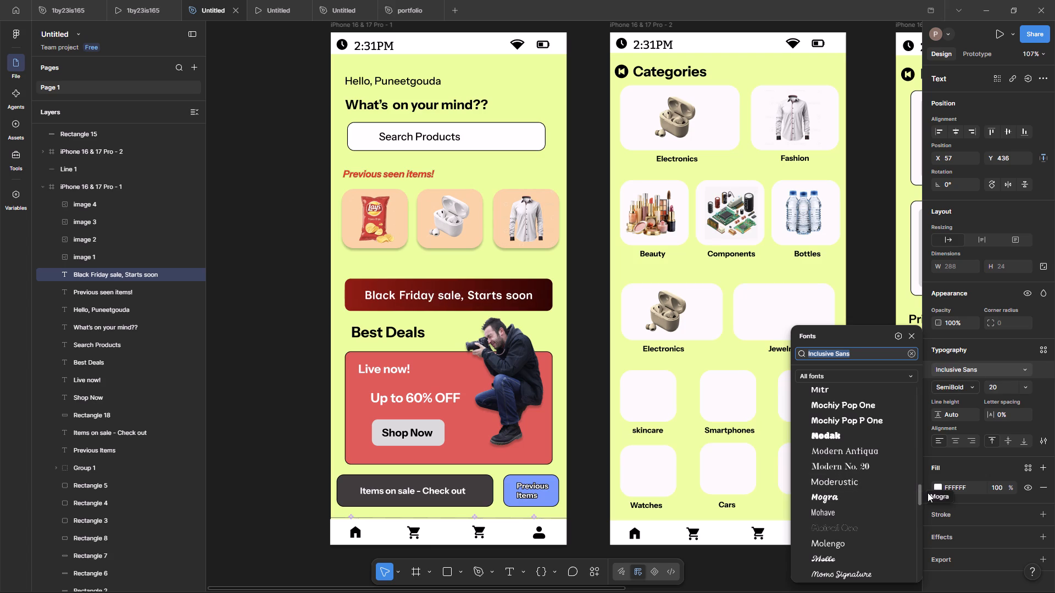
Browse the font list from its beginning and apply Allerta Stencil to the banner's "Black Friday sale, Starts soon" text.
left_click_drag(920, 493, 942, 339)
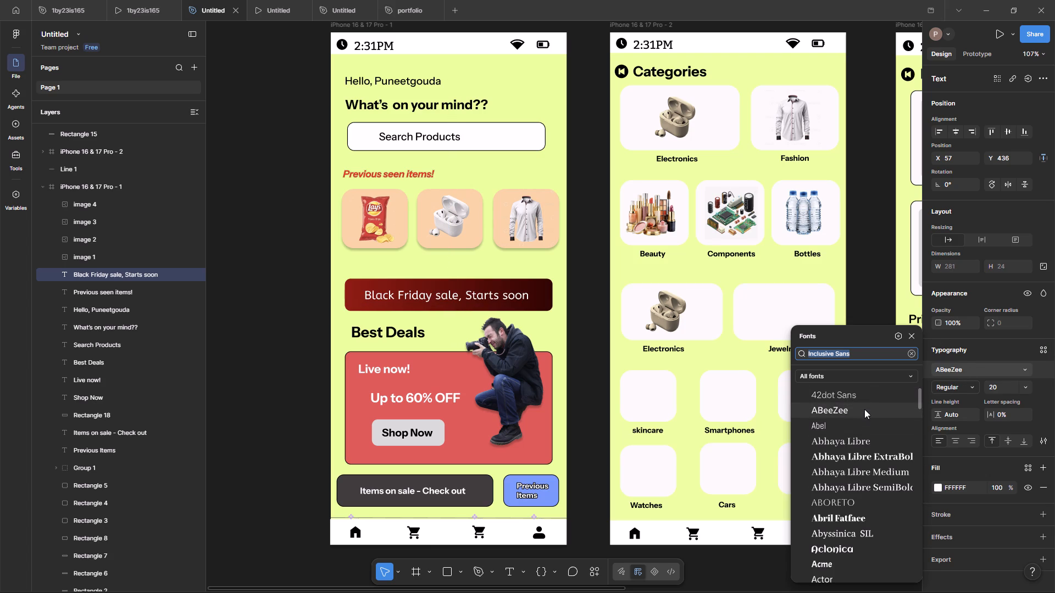
scroll(864, 409, "down", 2)
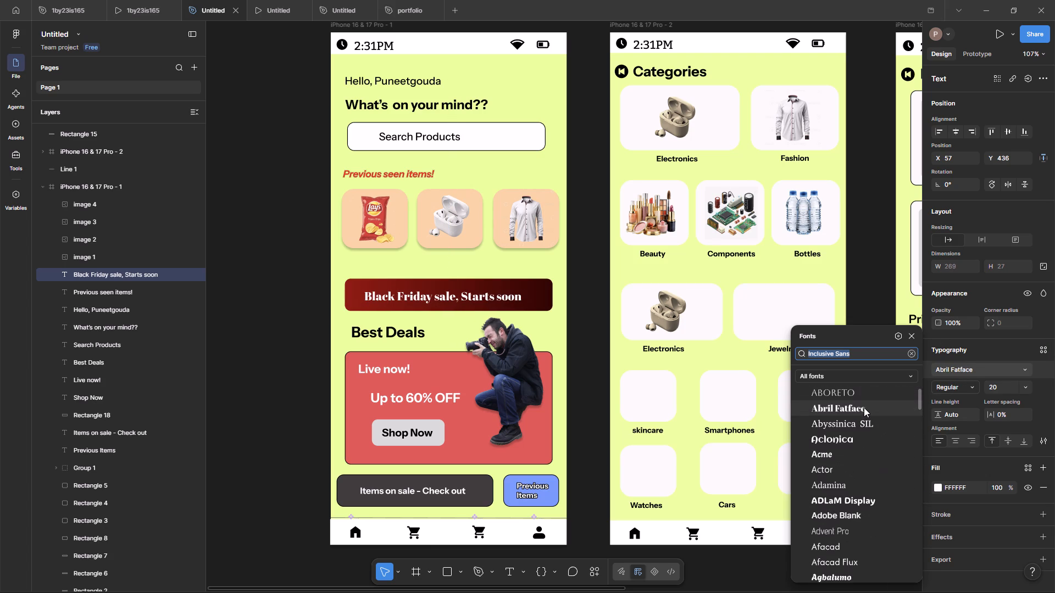
scroll(864, 407, "down", 2)
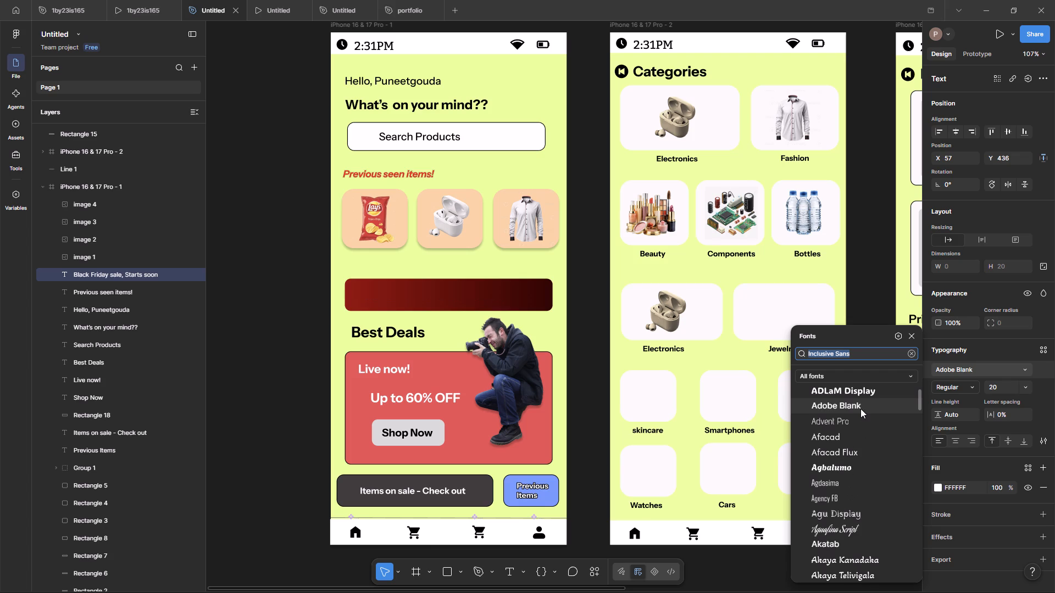
scroll(858, 413, "down", 2)
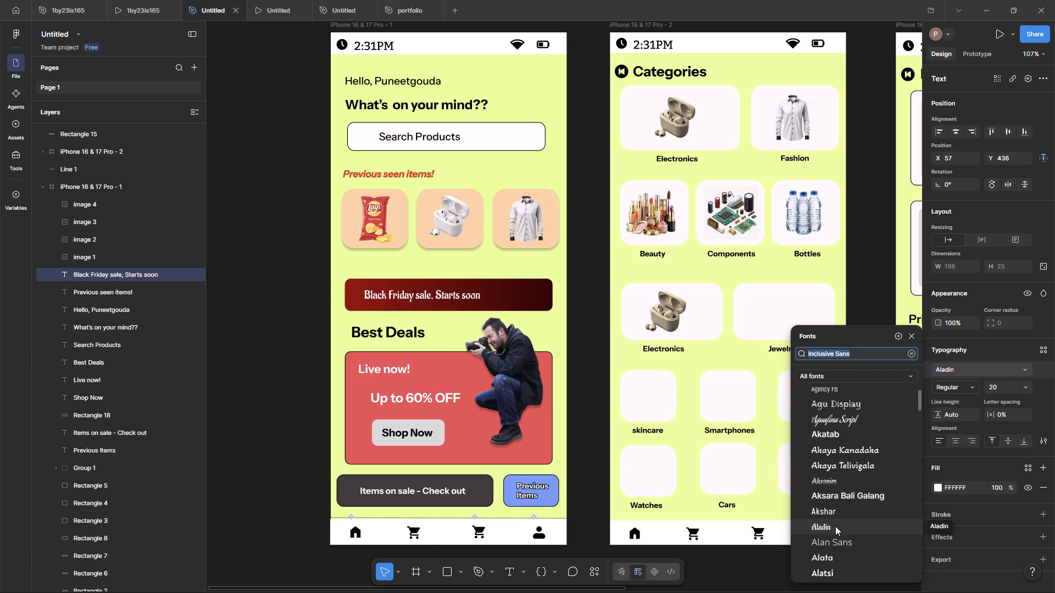
scroll(835, 526, "down", 3)
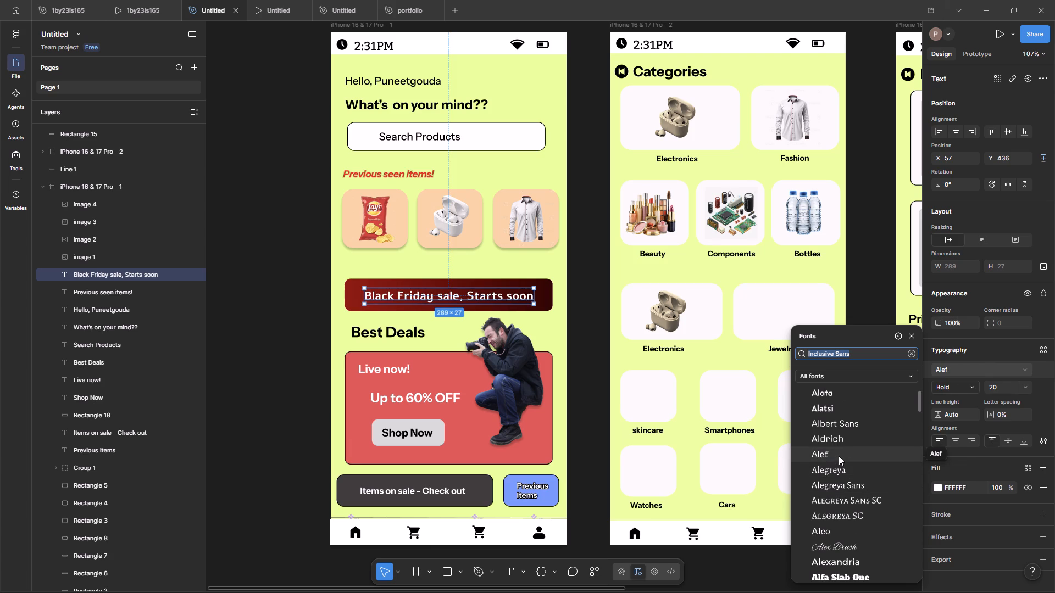
scroll(834, 479, "down", 1)
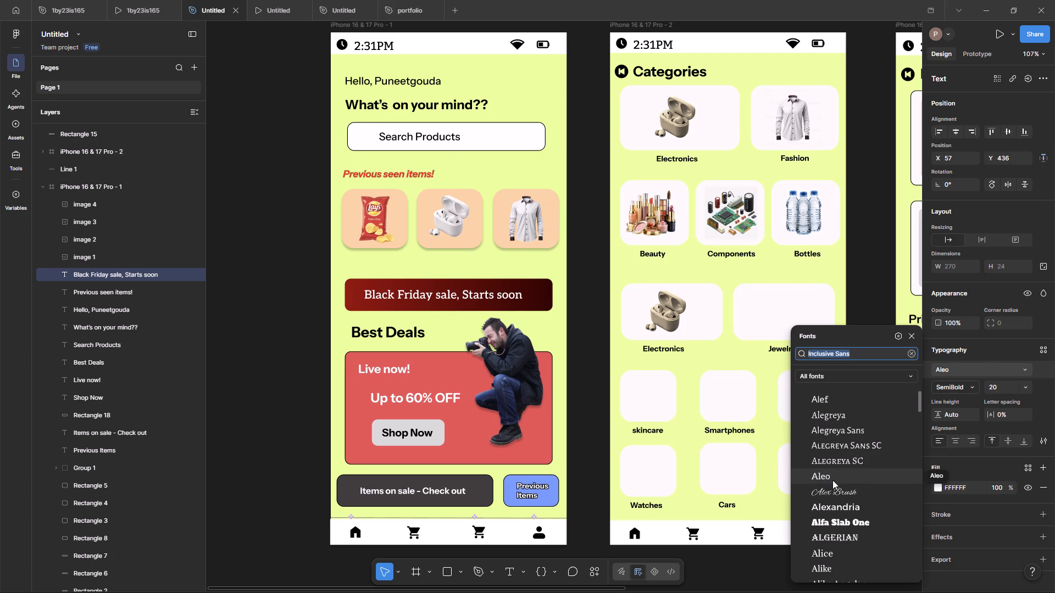
scroll(832, 480, "down", 1)
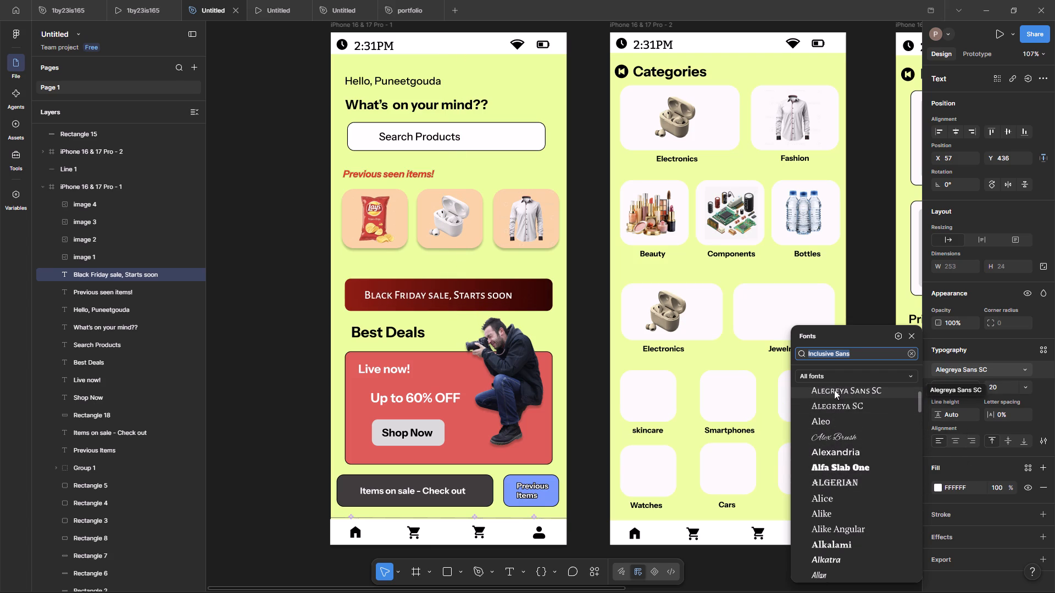
scroll(834, 390, "down", 2)
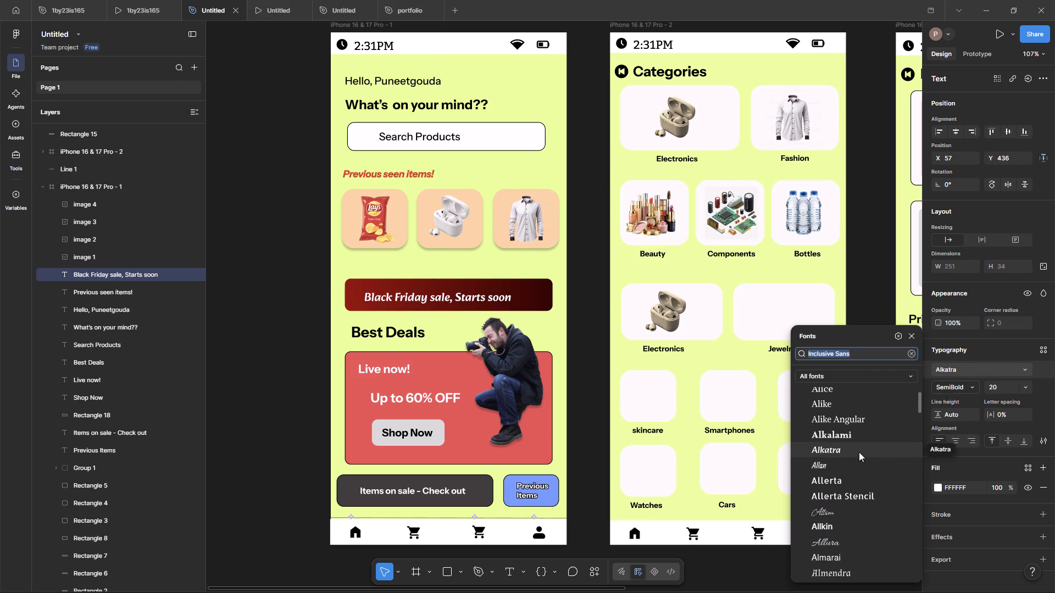
left_click(863, 489)
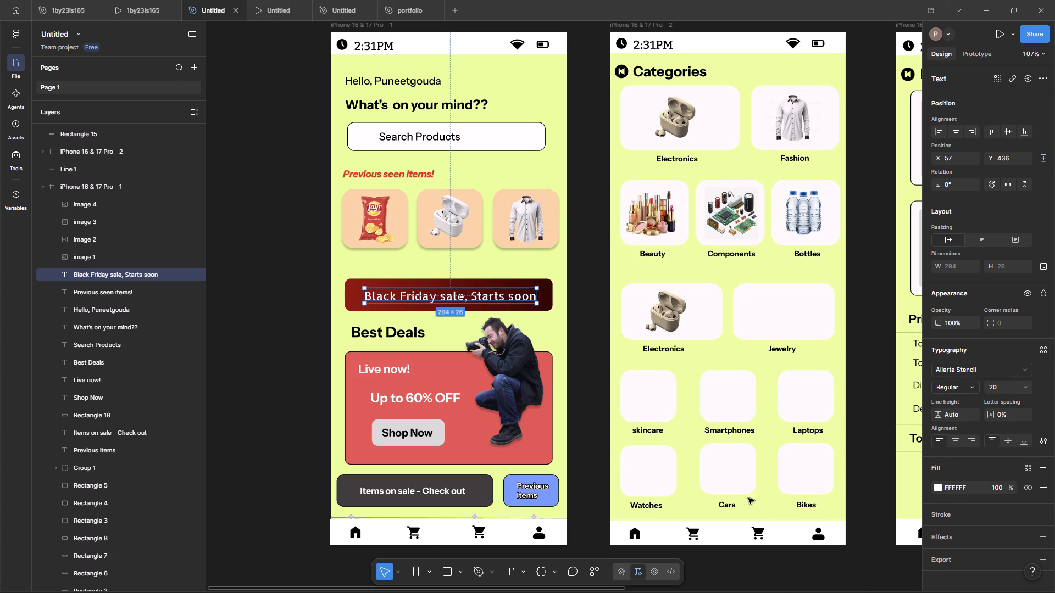
left_click(287, 316)
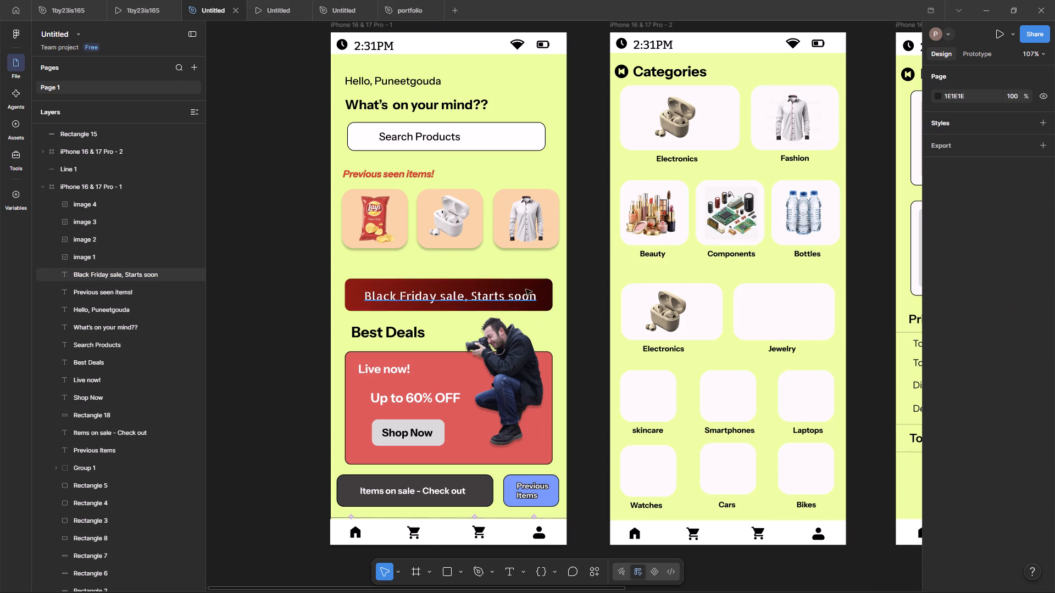
Align the Black Friday banner rectangle and its text to the horizontal centre of the home screen frame.
left_click(541, 289)
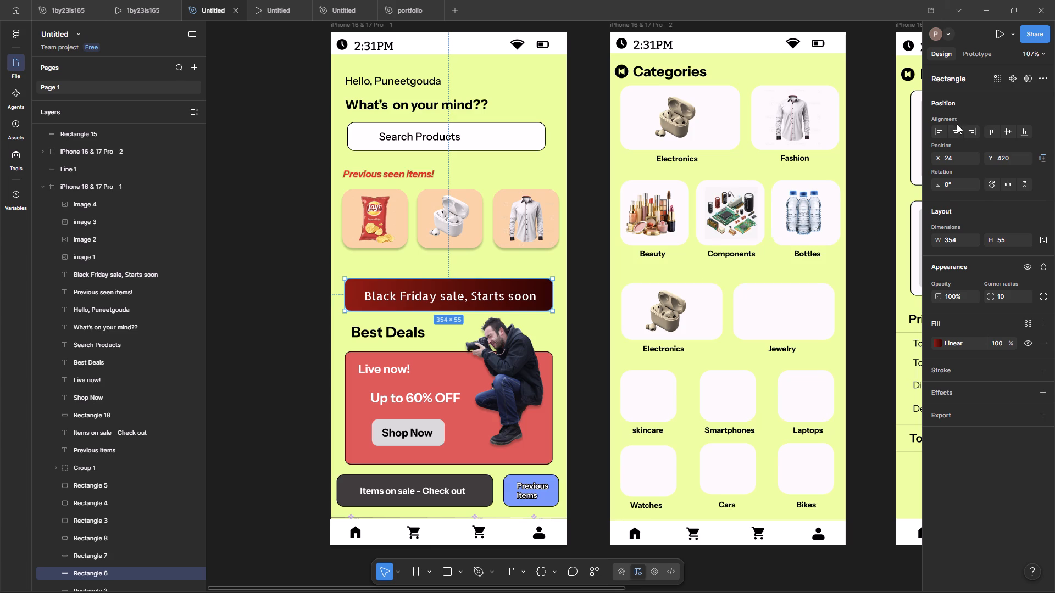
left_click(958, 128)
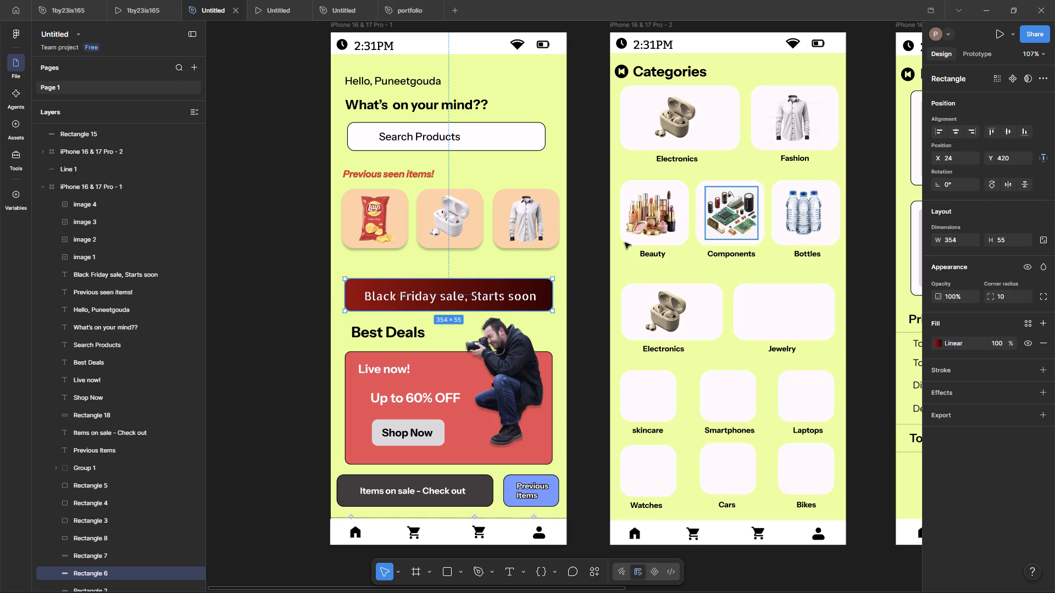
left_click(507, 303)
left_click(956, 131)
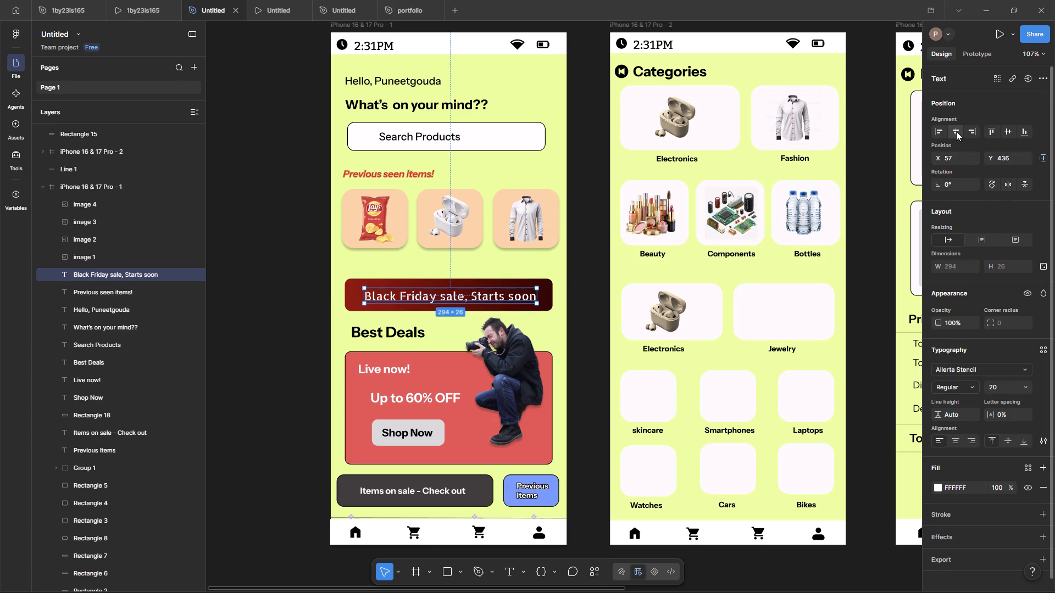
left_click(292, 284)
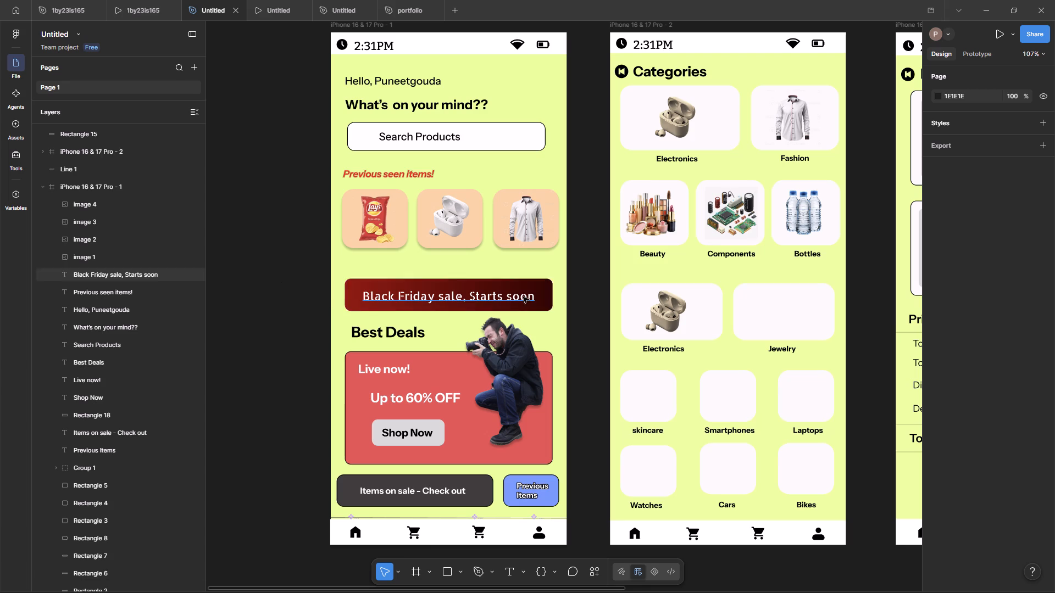
Nudge the banner rectangle down to Y 421 and narrow it from both sides to 322 wide, centred horizontally.
left_click(550, 289)
key("Down")
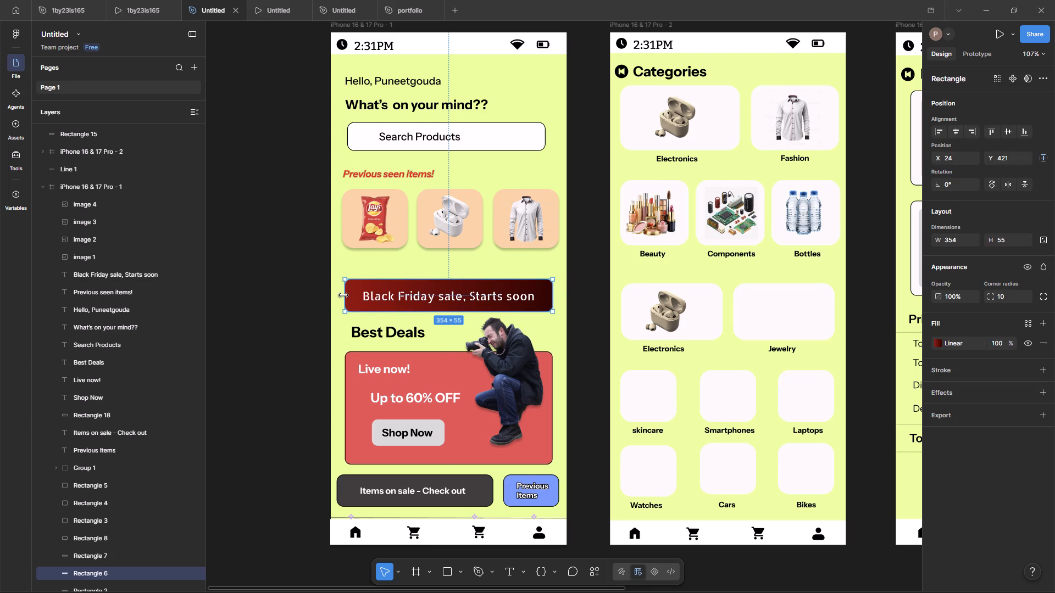
left_click_drag(345, 295, 354, 295)
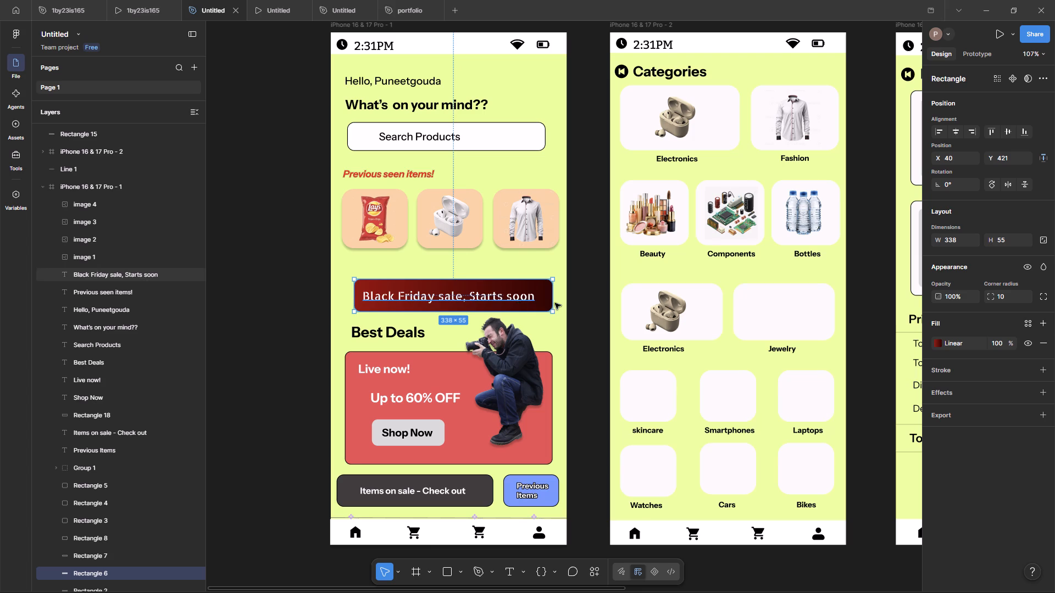
left_click_drag(553, 298, 543, 300)
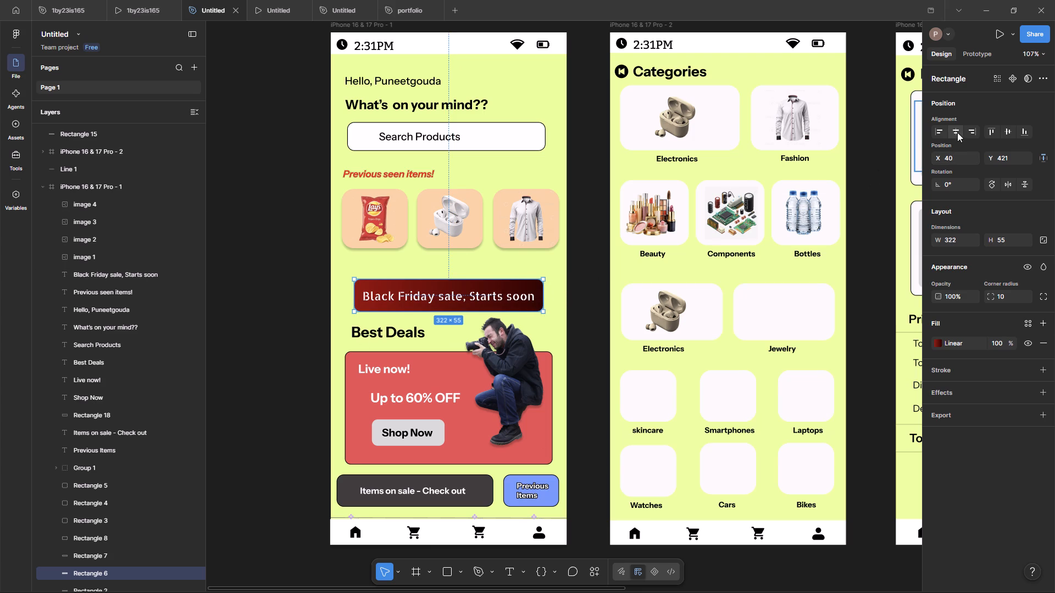
left_click(957, 132)
left_click(296, 232)
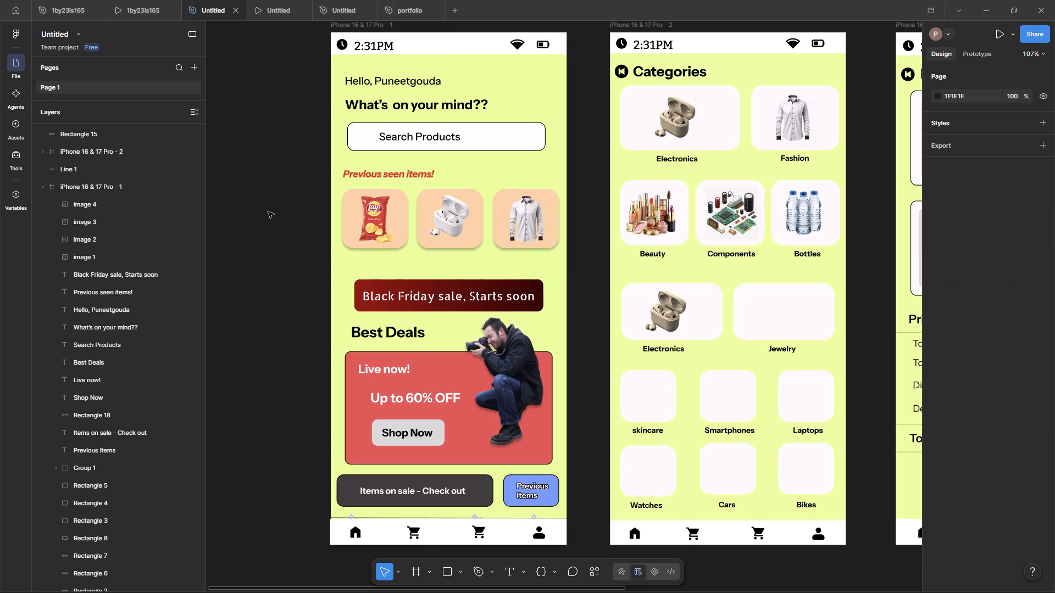
Set the fill opacity of the "Search Products" text to 60%.
scroll(230, 245, "down", 2)
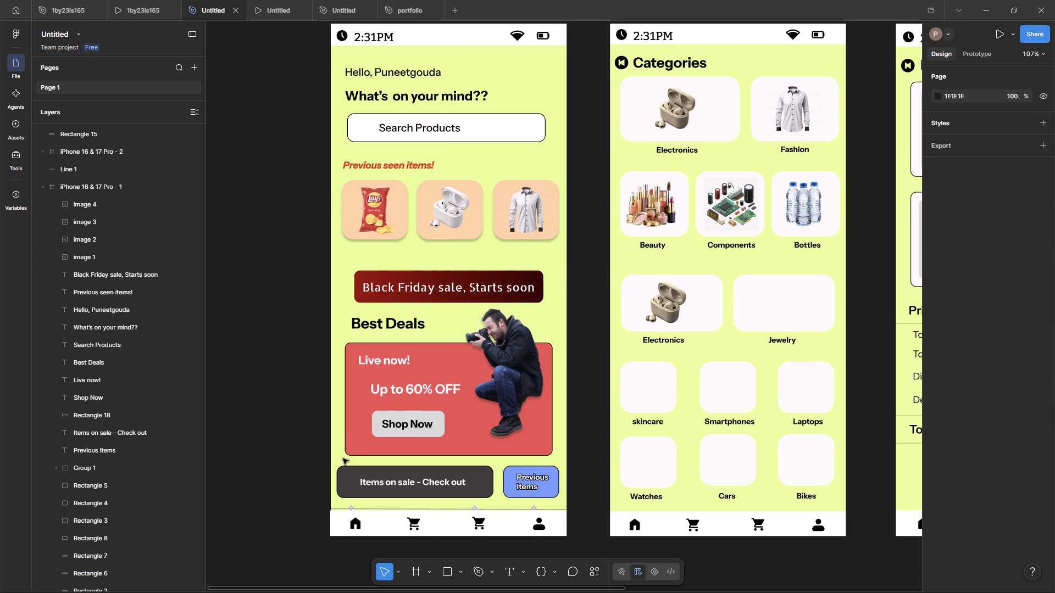
scroll(458, 401, "down", 1, "ctrl")
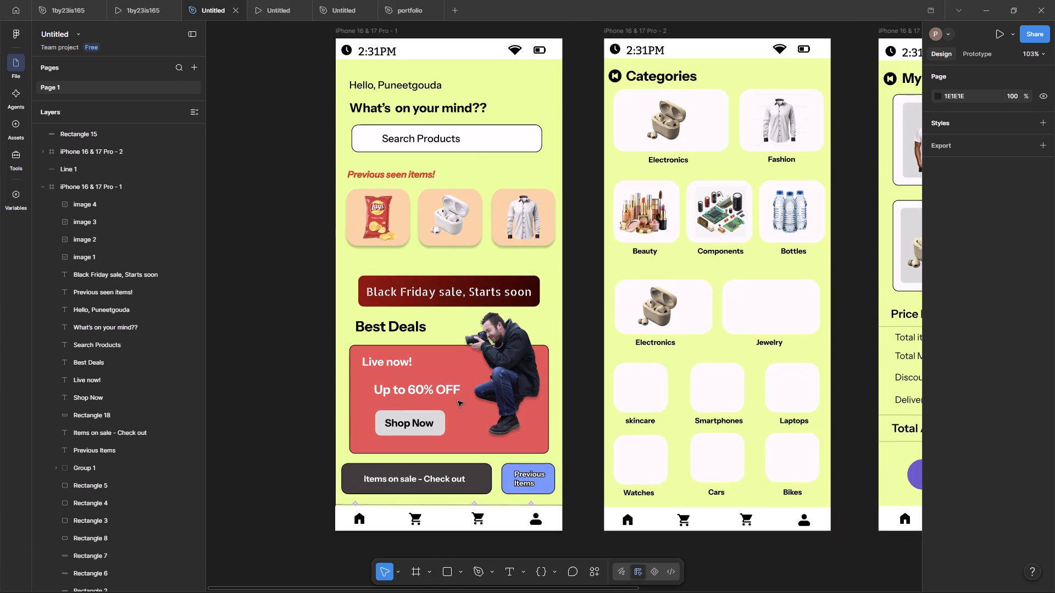
left_click(480, 146)
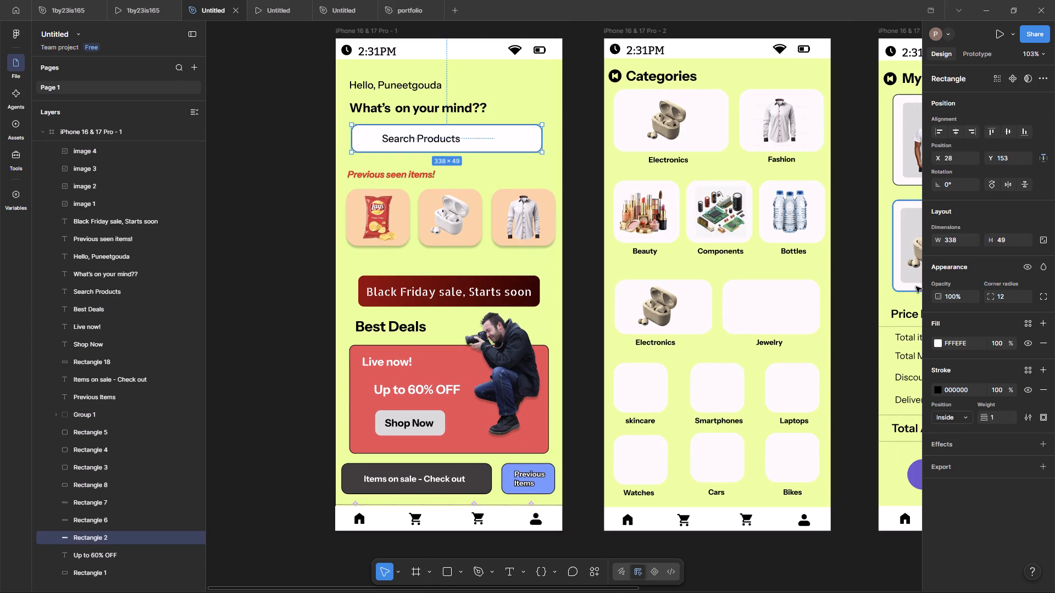
left_click(423, 135)
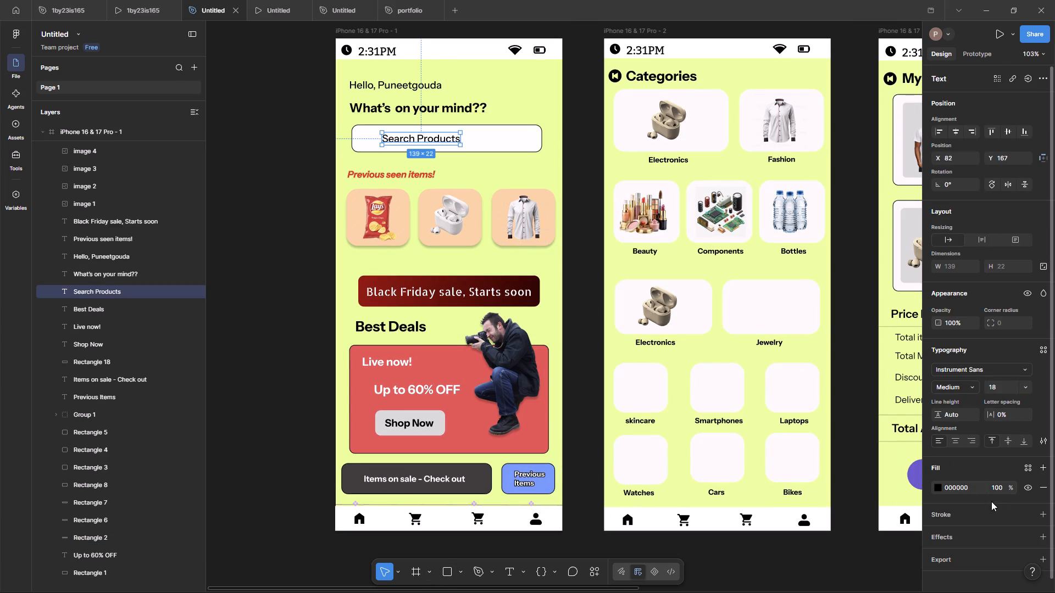
left_click(995, 494)
type("60")
key("Return")
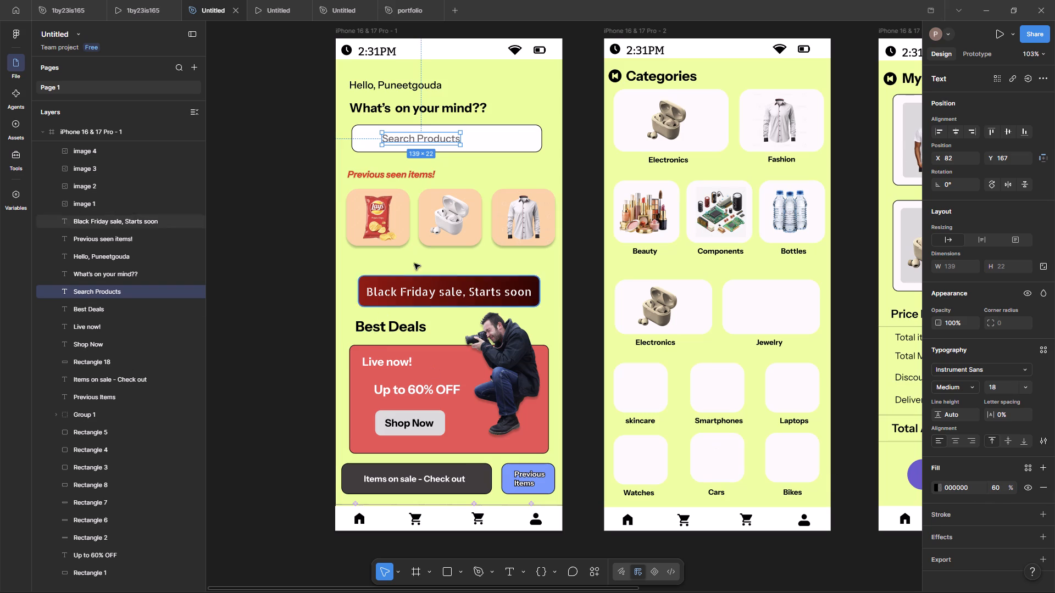
key("Escape")
Set the font size of the "Search Products" text to 16.
left_click(427, 139)
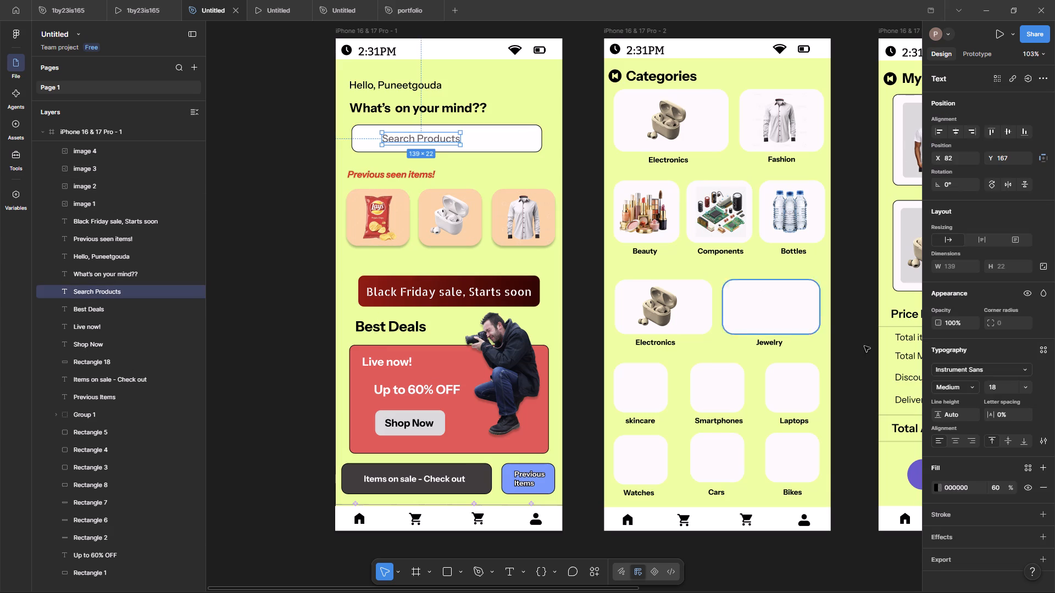
left_click(1029, 386)
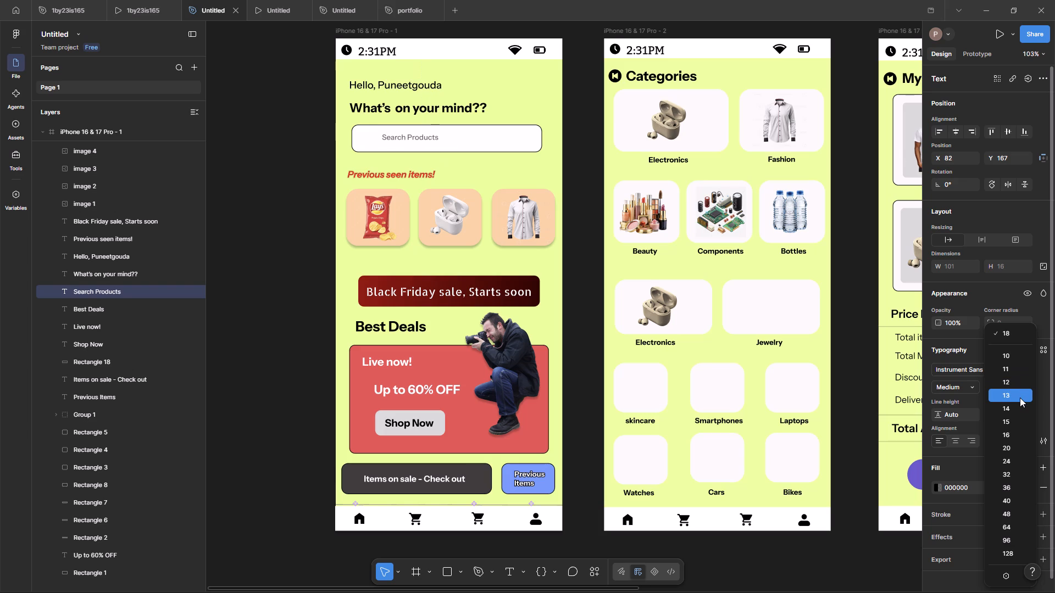
left_click(1011, 432)
left_click(279, 228)
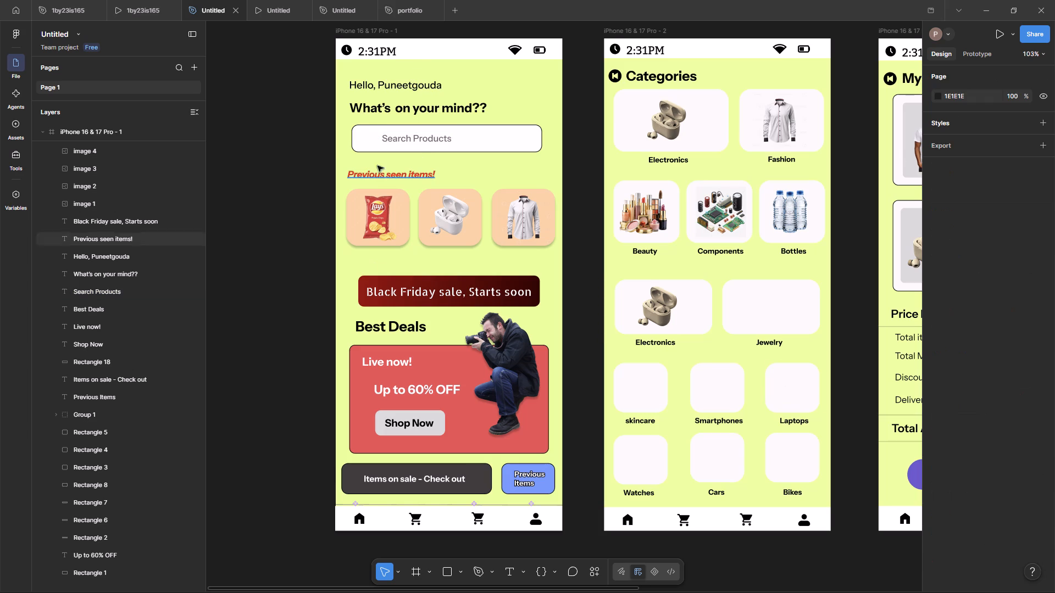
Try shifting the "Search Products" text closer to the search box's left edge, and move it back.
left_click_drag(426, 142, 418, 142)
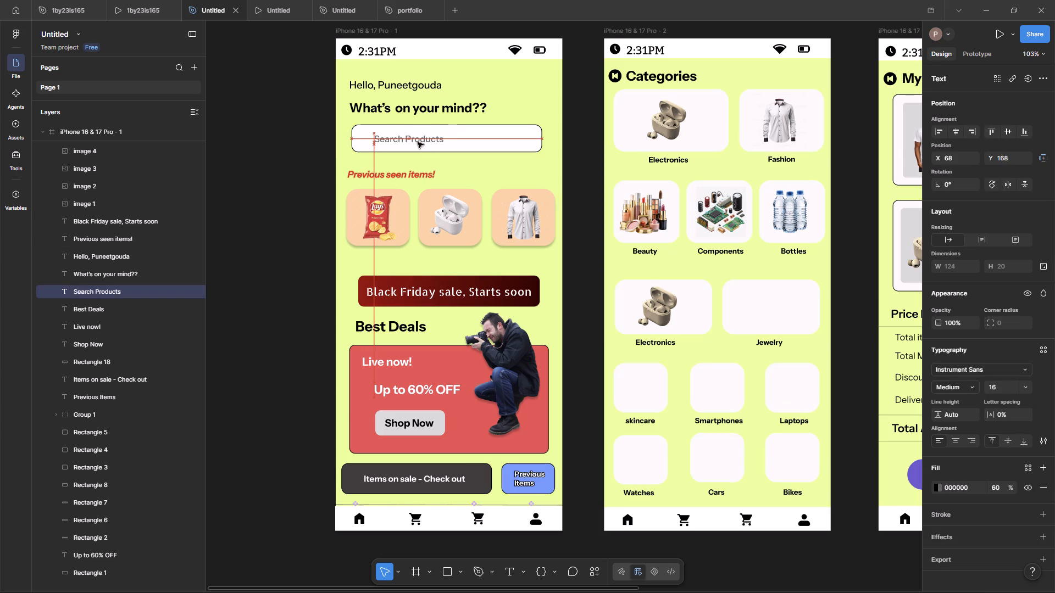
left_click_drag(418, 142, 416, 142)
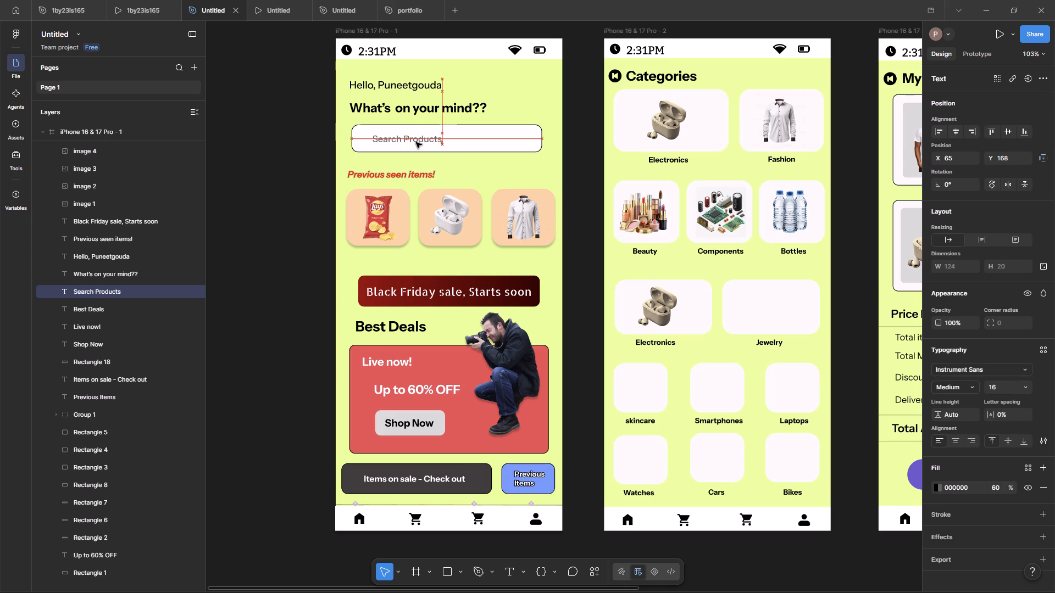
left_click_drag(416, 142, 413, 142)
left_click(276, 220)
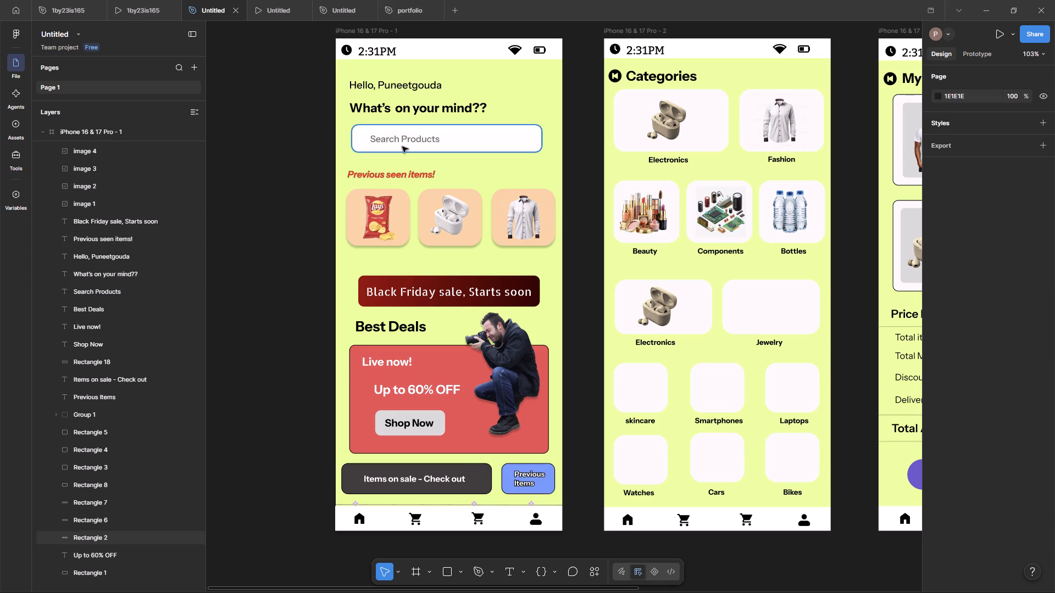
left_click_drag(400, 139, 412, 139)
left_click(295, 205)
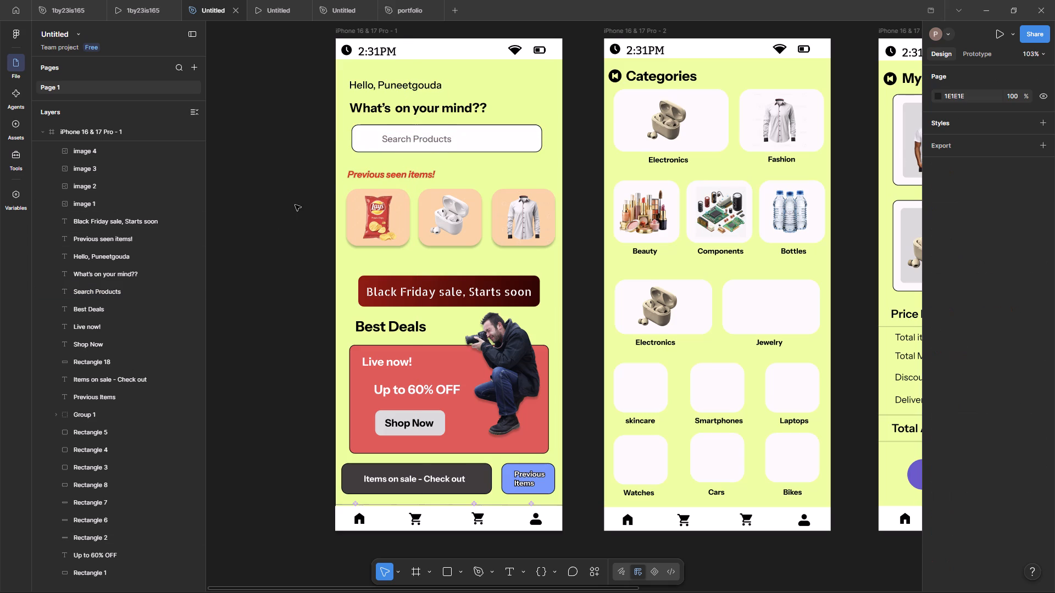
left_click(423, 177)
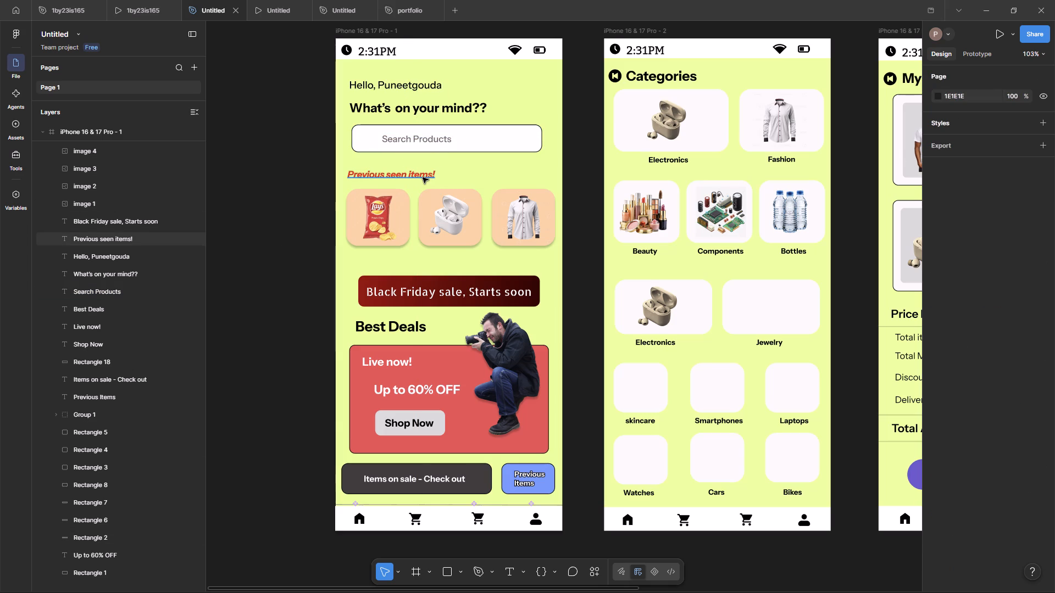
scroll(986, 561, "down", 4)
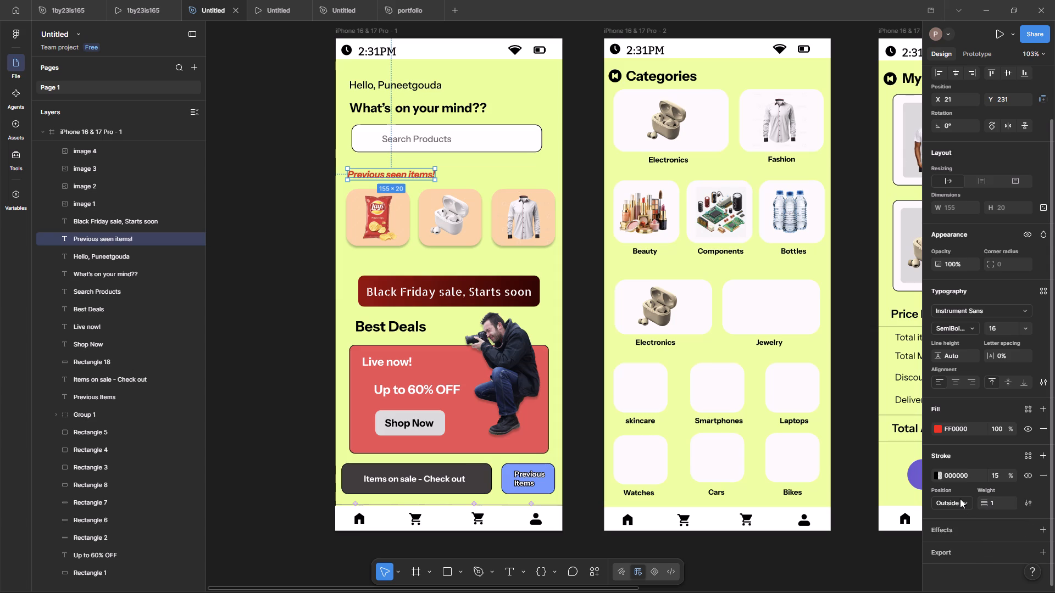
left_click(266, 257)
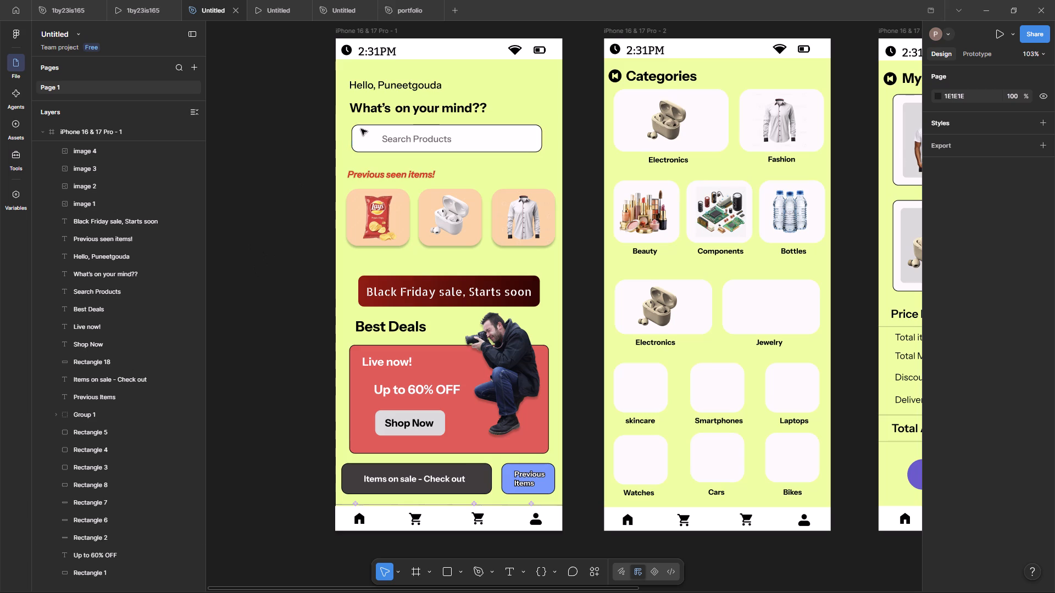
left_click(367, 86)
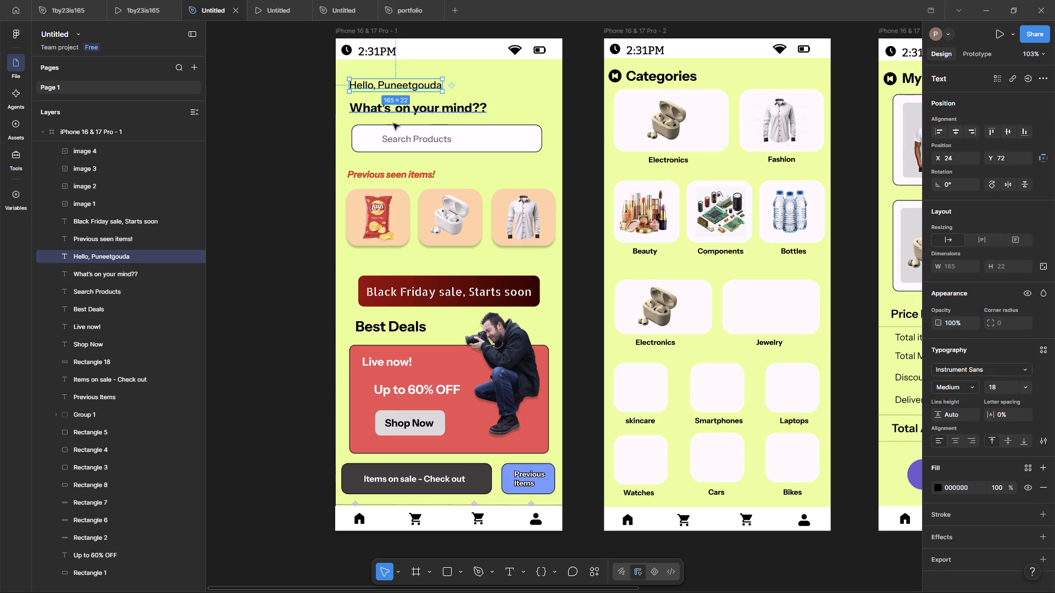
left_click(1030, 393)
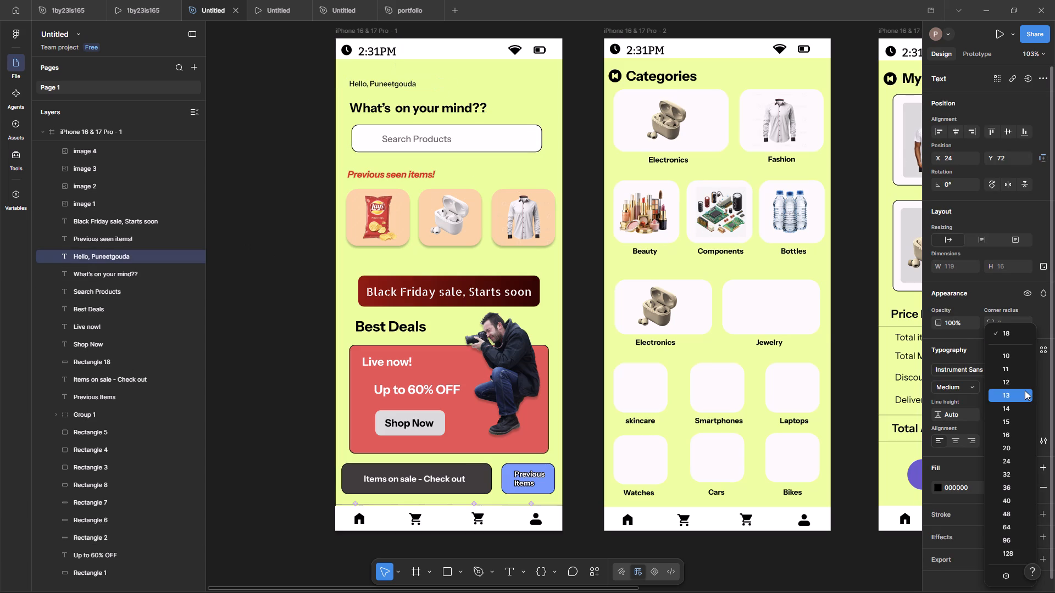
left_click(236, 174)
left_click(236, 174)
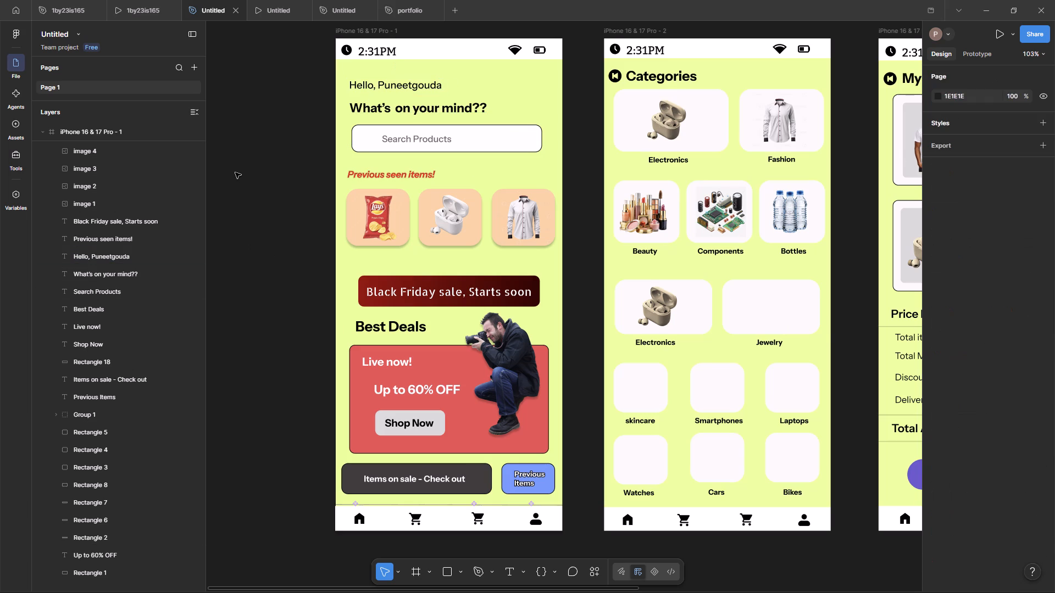
Centre the search box rectangle horizontally on the home screen, at X 32.
left_click(495, 136)
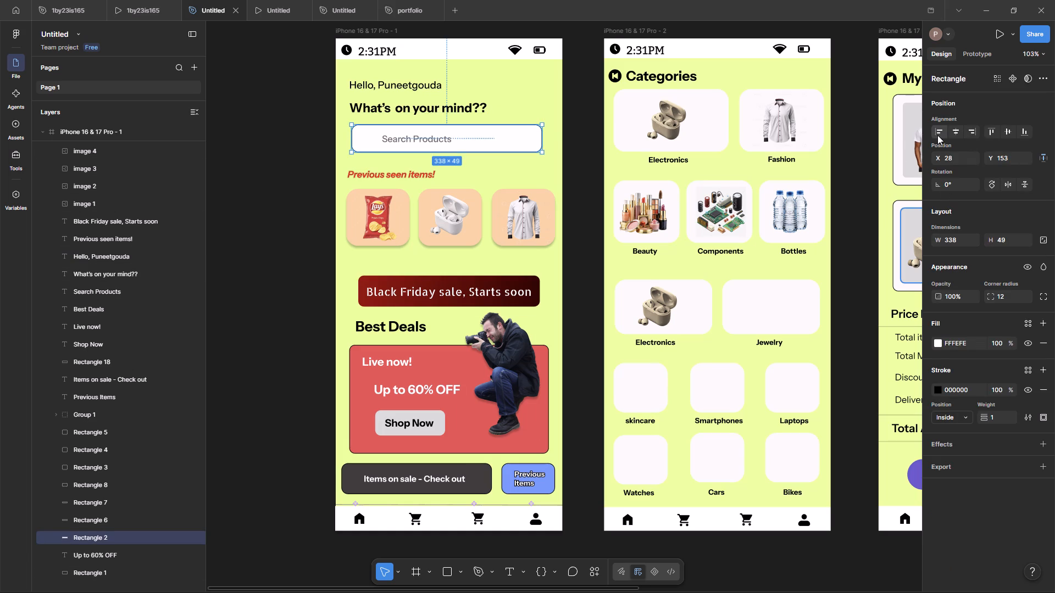
left_click(937, 135)
left_click(958, 133)
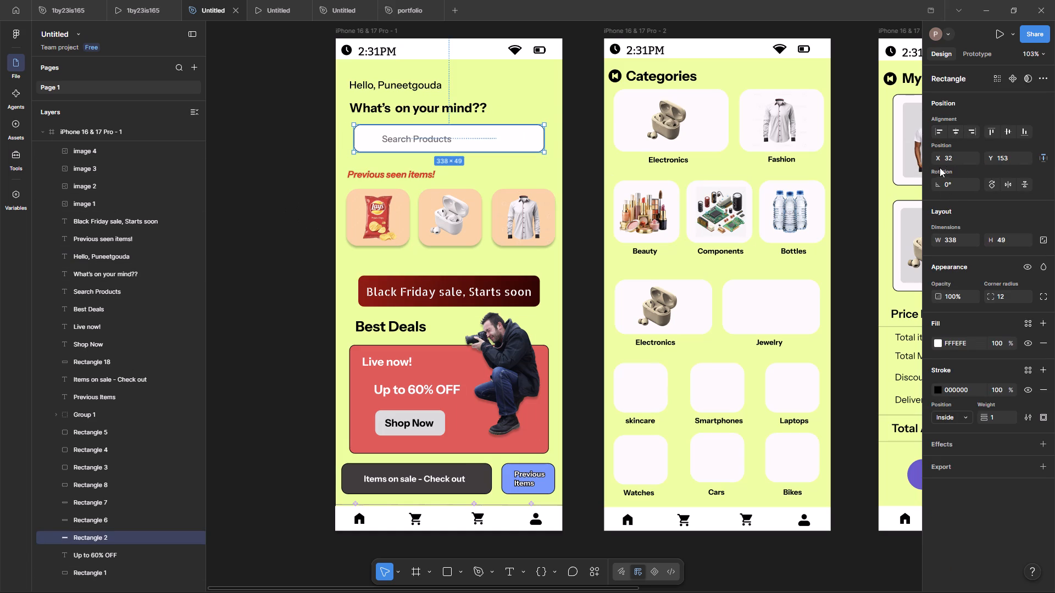
left_click(300, 182)
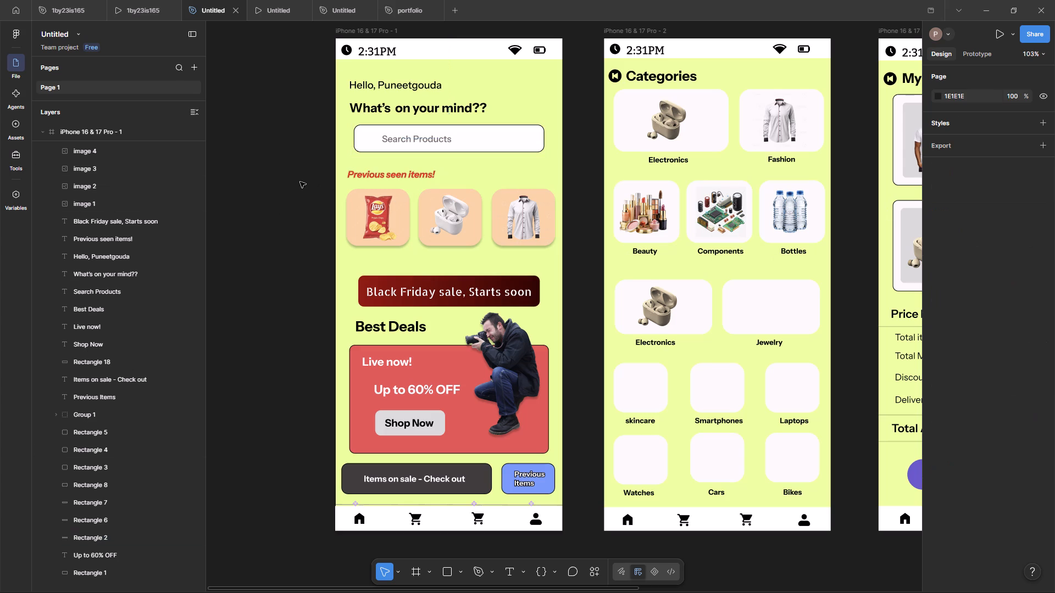
Nudge the "Search Products" text up and left by one pixel each, to X 81, Y 167.
left_click(415, 139)
key("Up")
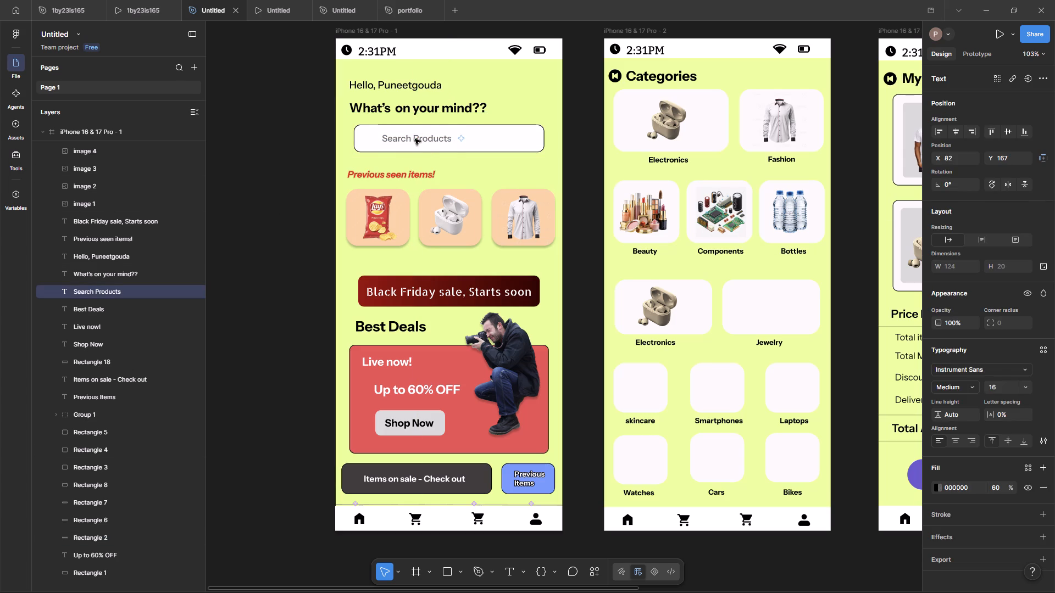
key("Left")
left_click(284, 193)
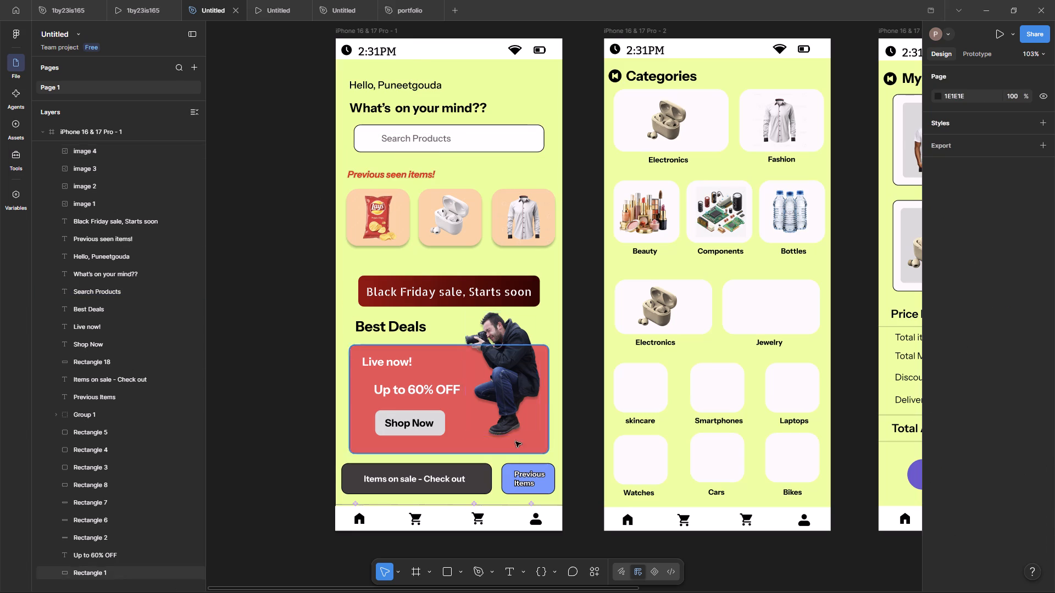
Add a black outside stroke of weight 1 to the "Up to 60% OFF" text.
left_click(410, 392)
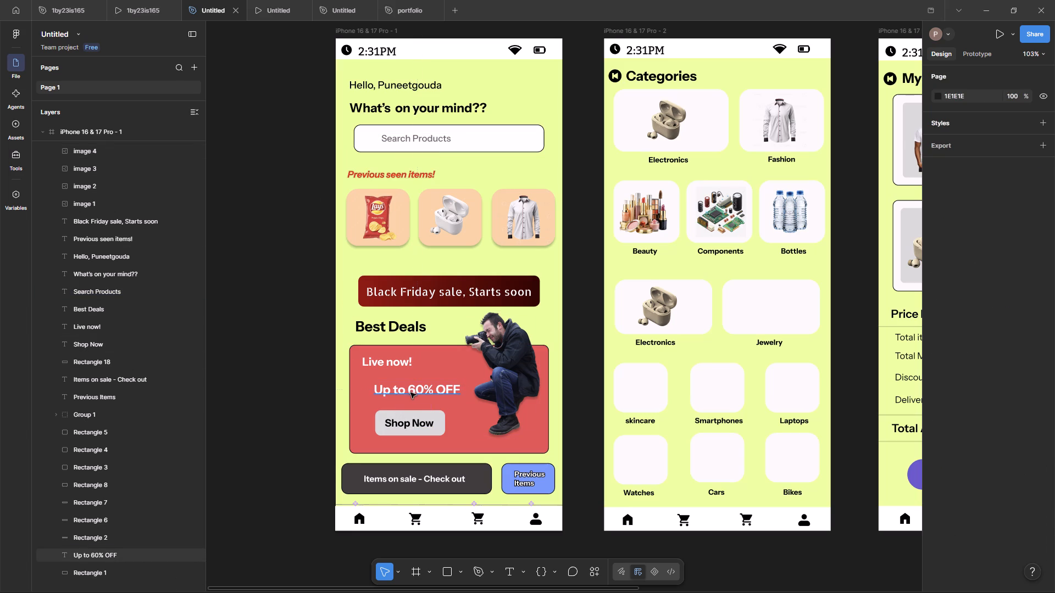
left_click(954, 519)
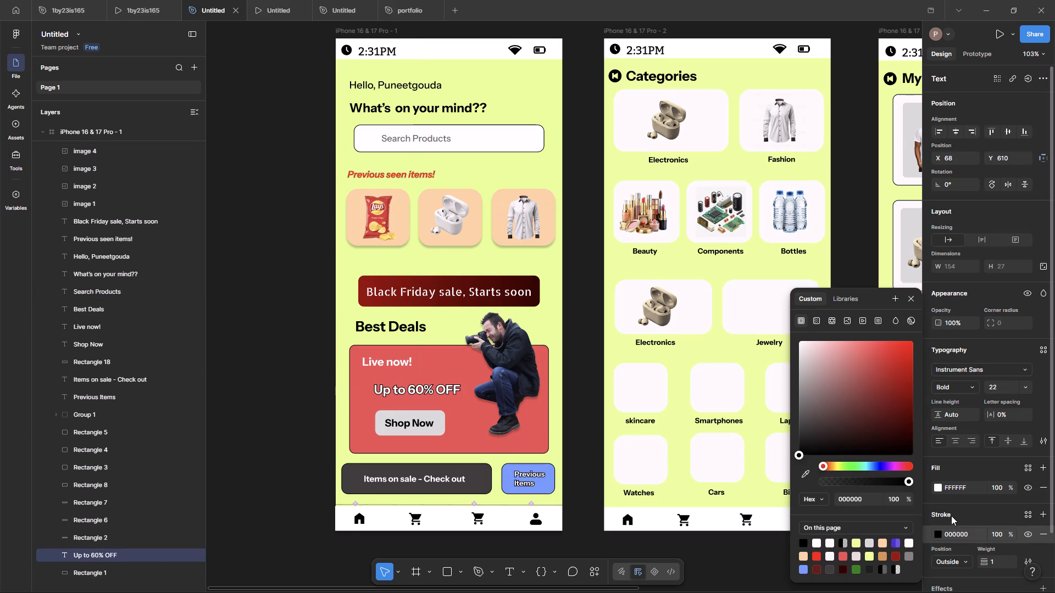
Add a stroke to the "Live now!" text in the Best Deals card and colour it bright red.
left_click(388, 367)
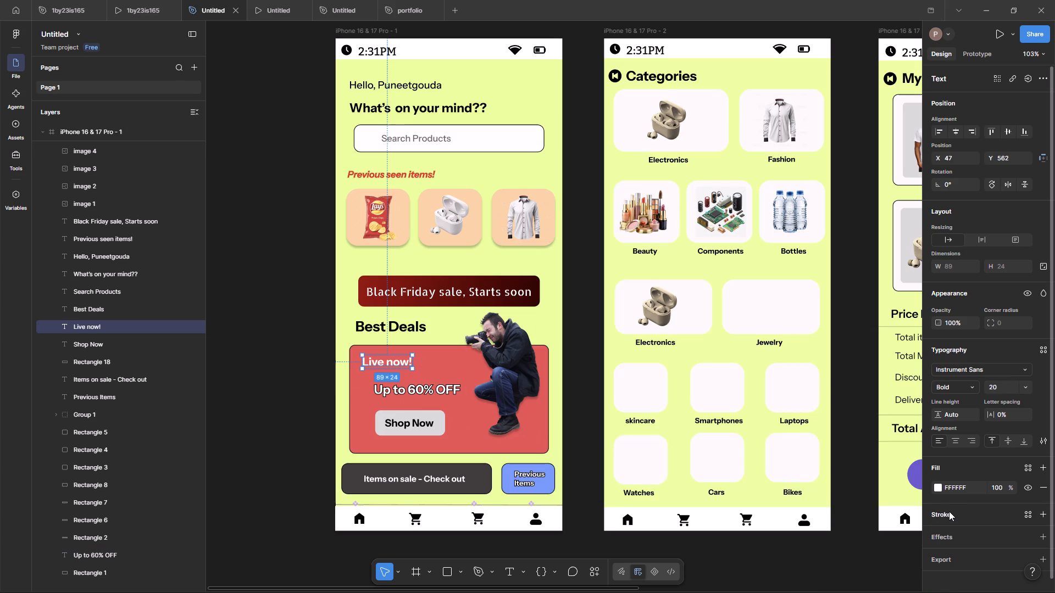
left_click(949, 513)
left_click_drag(890, 377, 889, 353)
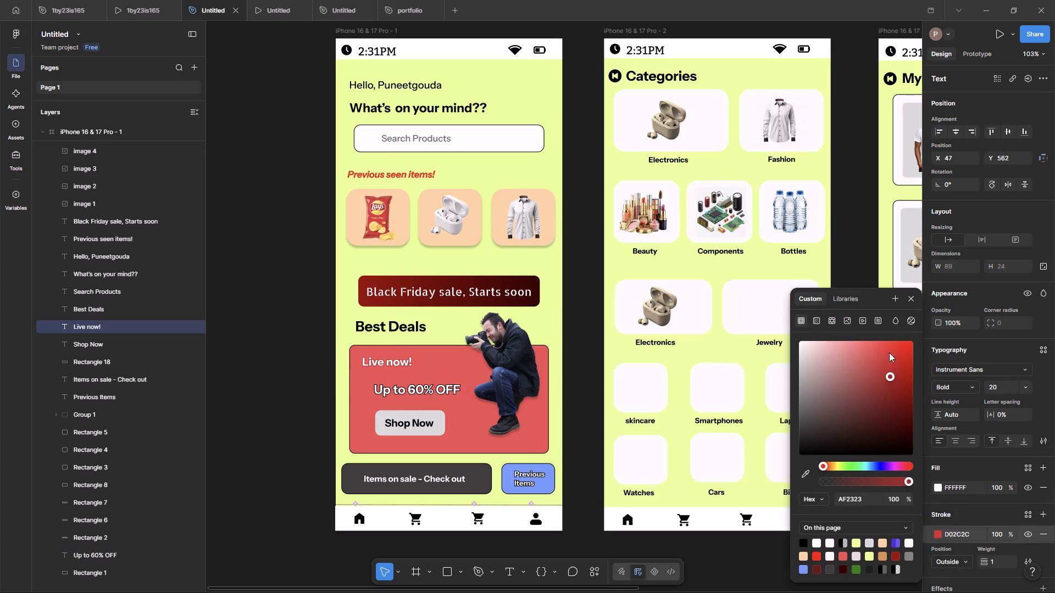
left_click_drag(889, 353, 886, 321)
Try red shades for the stroke of the "Up to 60% OFF" text, and settle on a near-black.
left_click(406, 390)
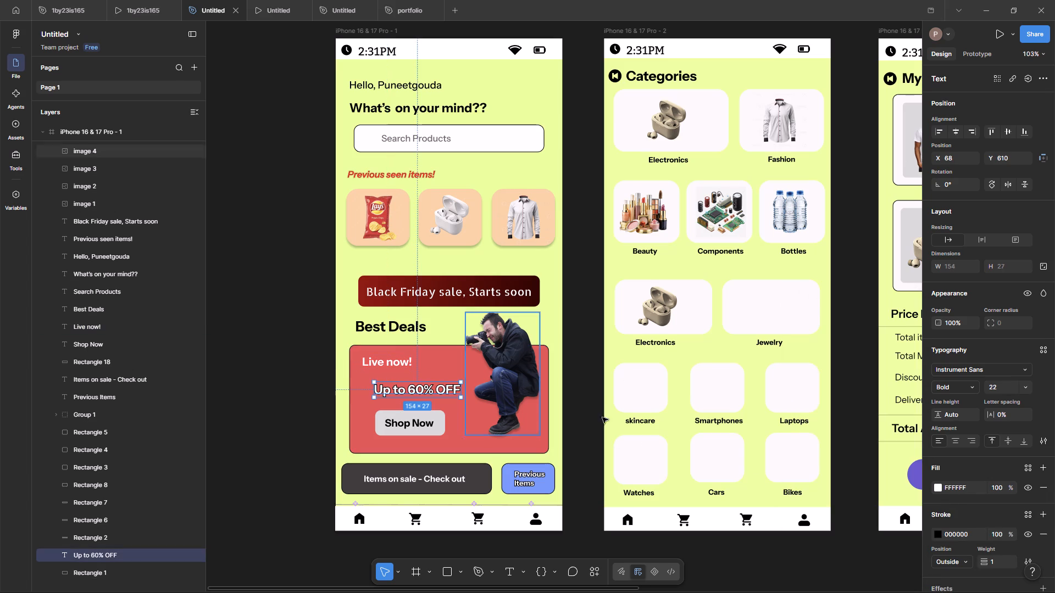
left_click(937, 535)
left_click_drag(884, 409, 924, 344)
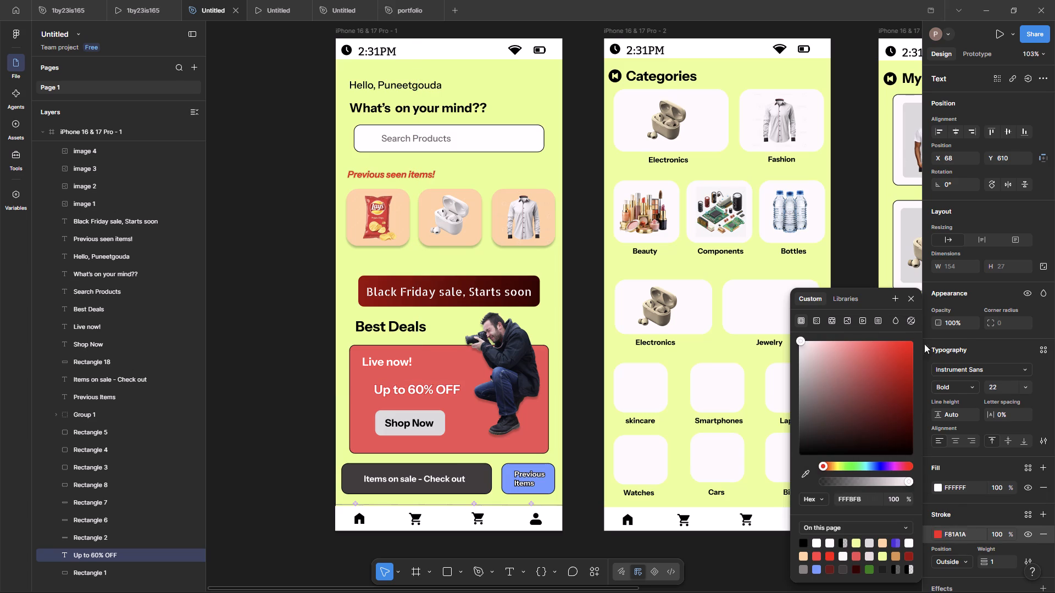
left_click_drag(924, 344, 903, 350)
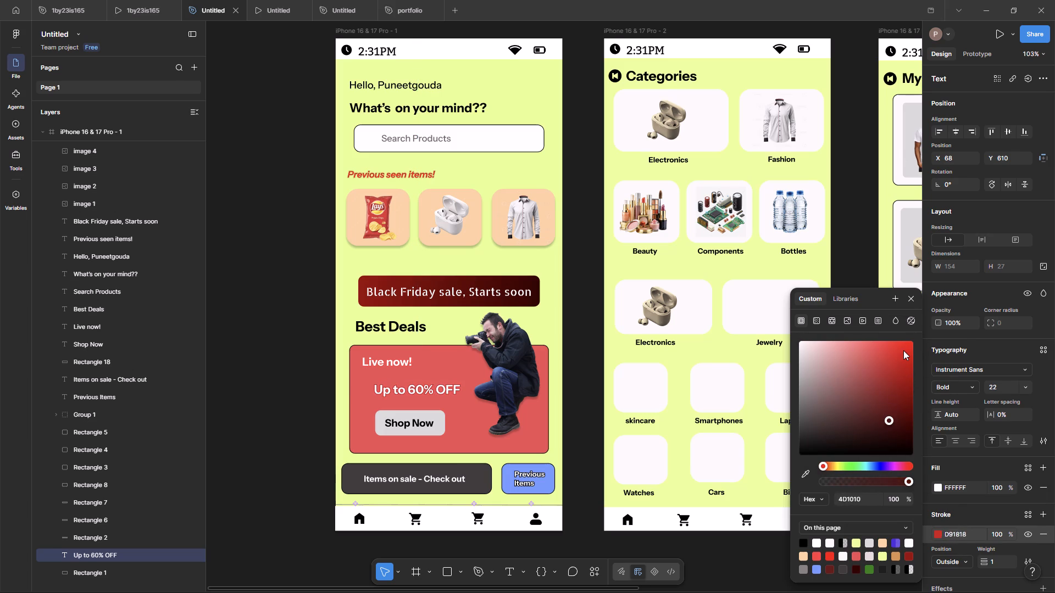
left_click_drag(903, 350, 858, 455)
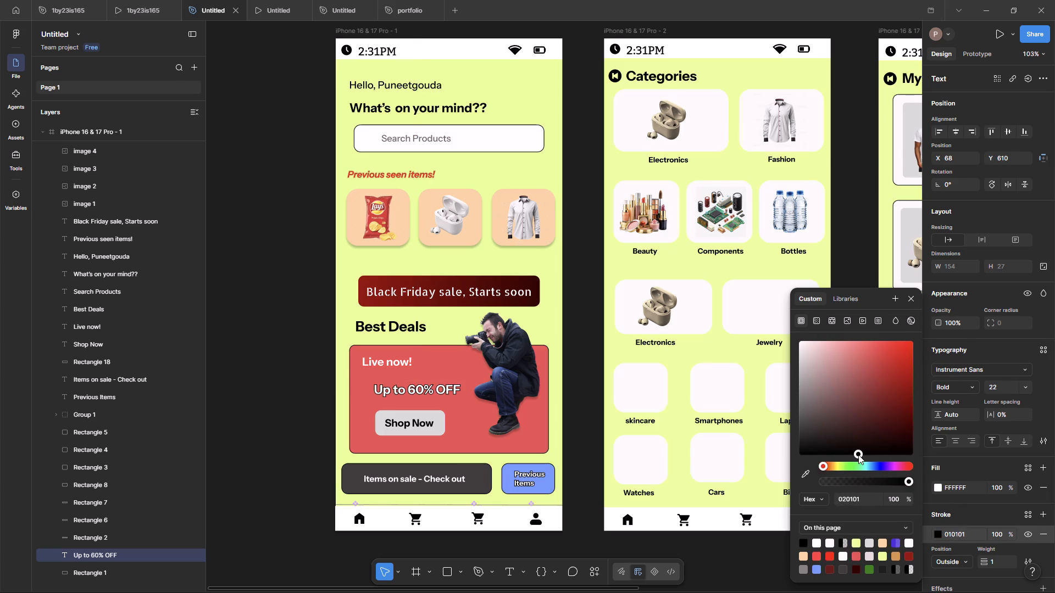
left_click_drag(858, 455, 926, 450)
left_click(319, 399)
Change the fill of the "Shop Now" button rectangle to white FFFFFF.
left_click(440, 428)
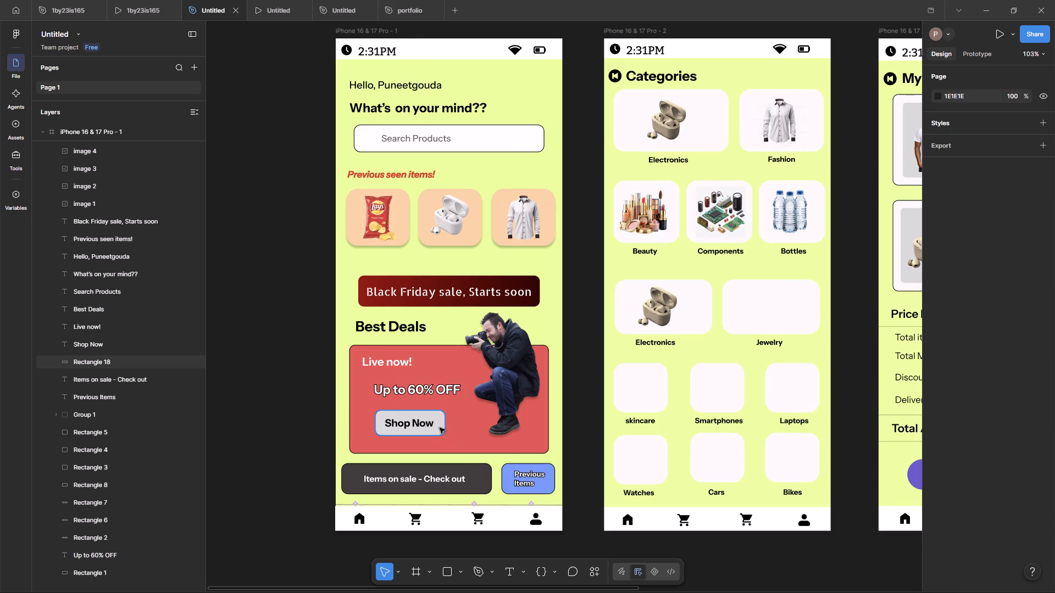
left_click(940, 345)
left_click_drag(817, 357, 816, 356)
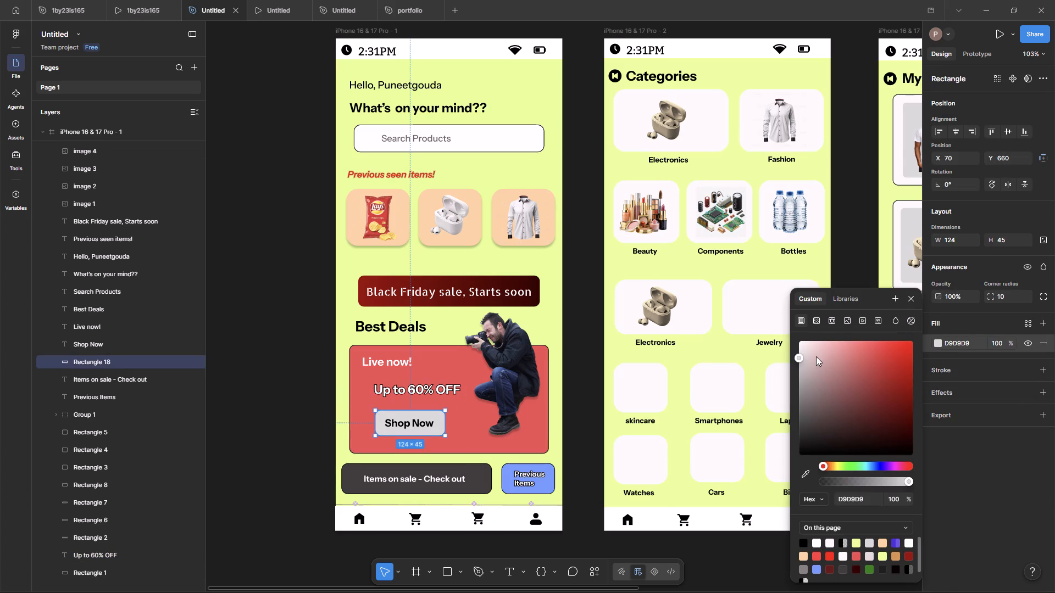
left_click_drag(816, 356, 759, 304)
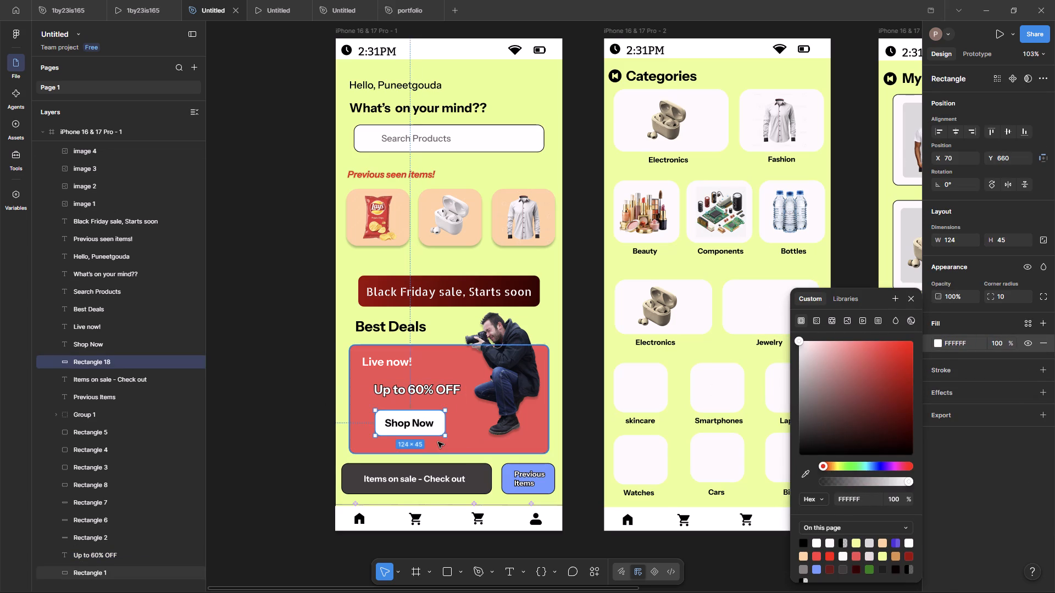
Shrink the "Shop Now" button rectangle to 106 wide and 39 high.
left_click(435, 412)
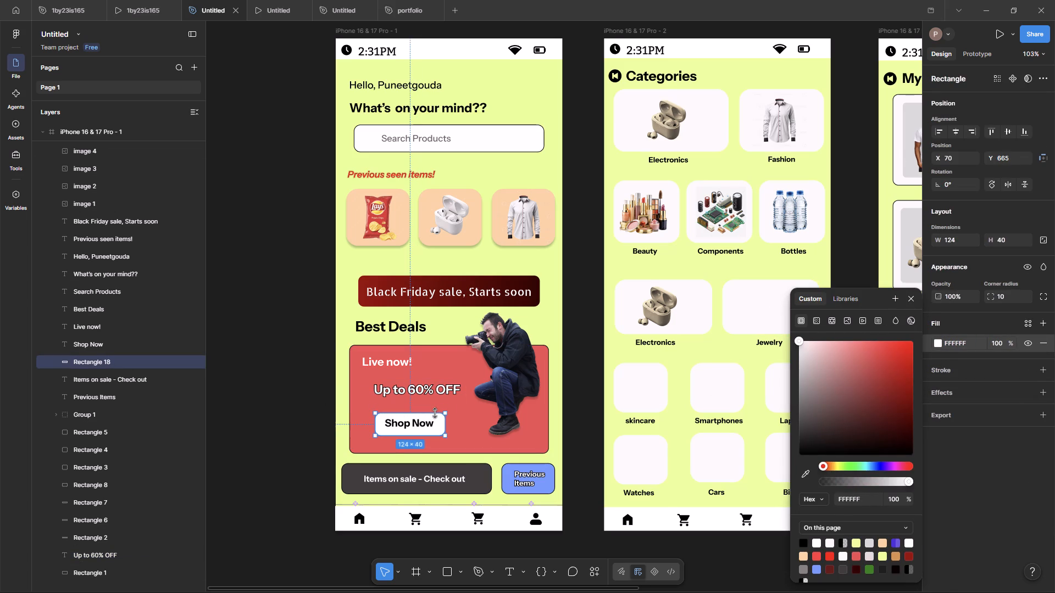
left_click(432, 439)
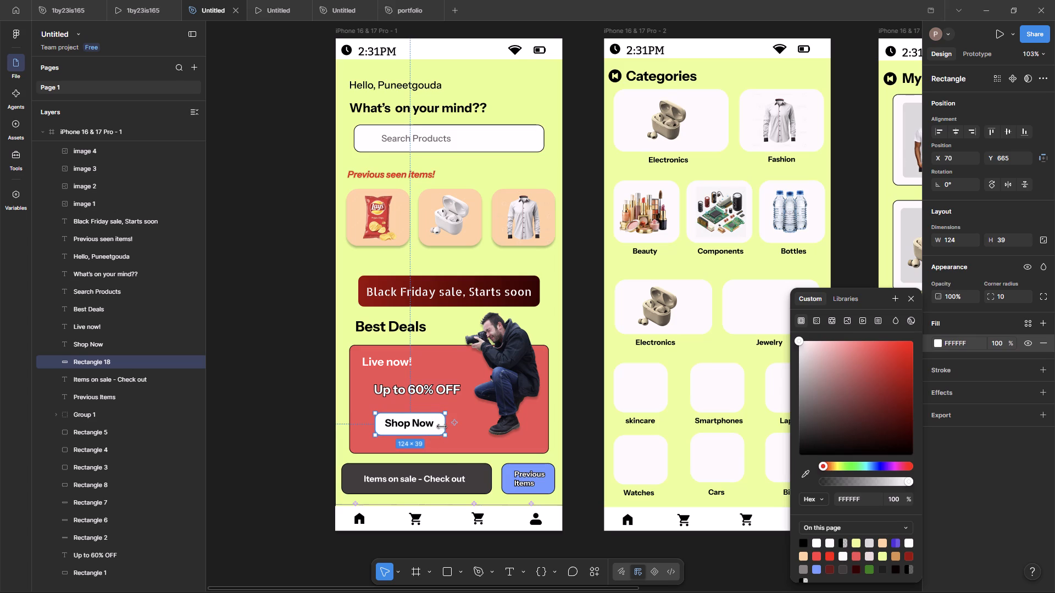
left_click_drag(442, 427, 435, 427)
Nudge the "Shop Now" button rectangle to X 77, Y 664 so it sits evenly around its label.
key("Right")
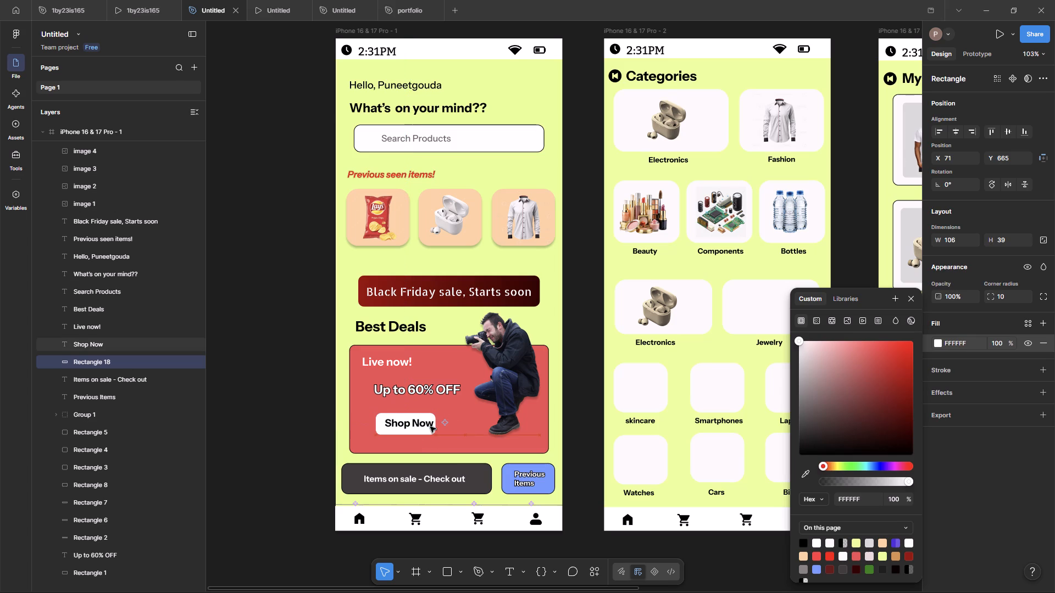
key("Right")
key("Right")
key("Right")
key("Up")
key("Up")
key("Right")
key("Right")
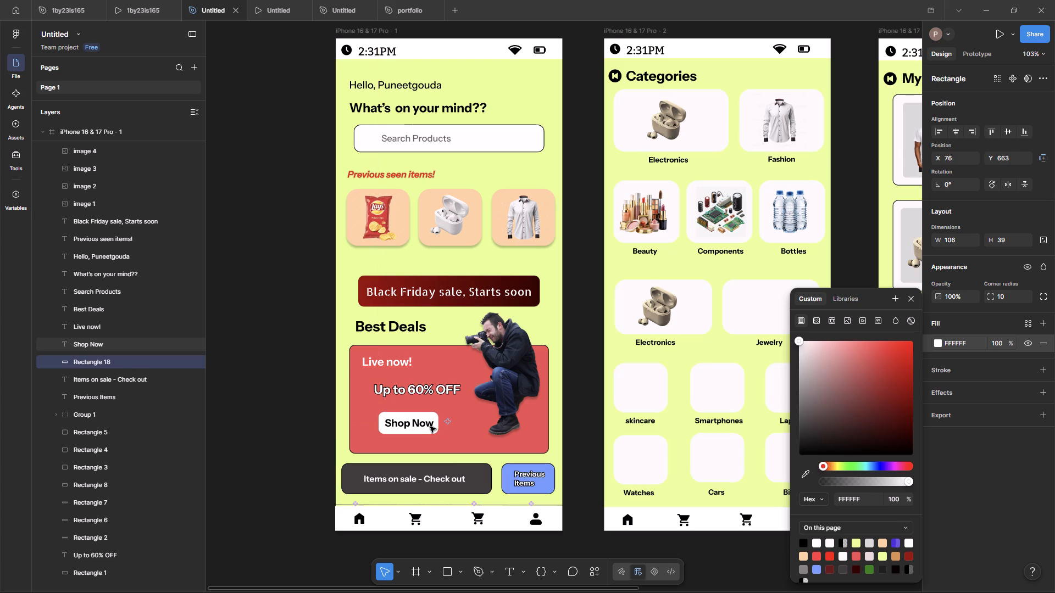
key("Down")
key("Right")
key("Up")
key("Left")
key("Down")
key("Right")
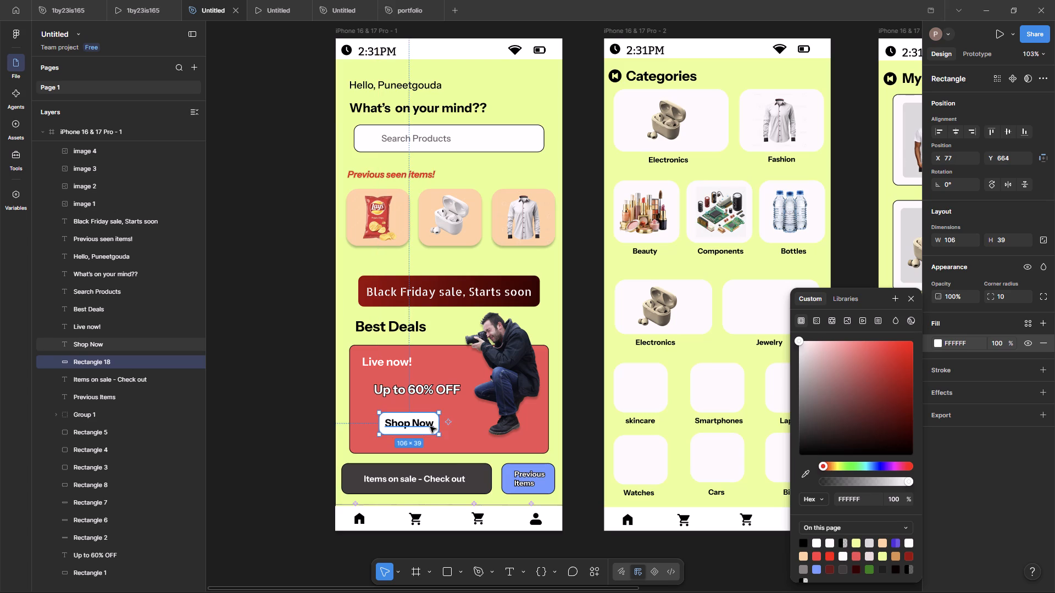
left_click(306, 355)
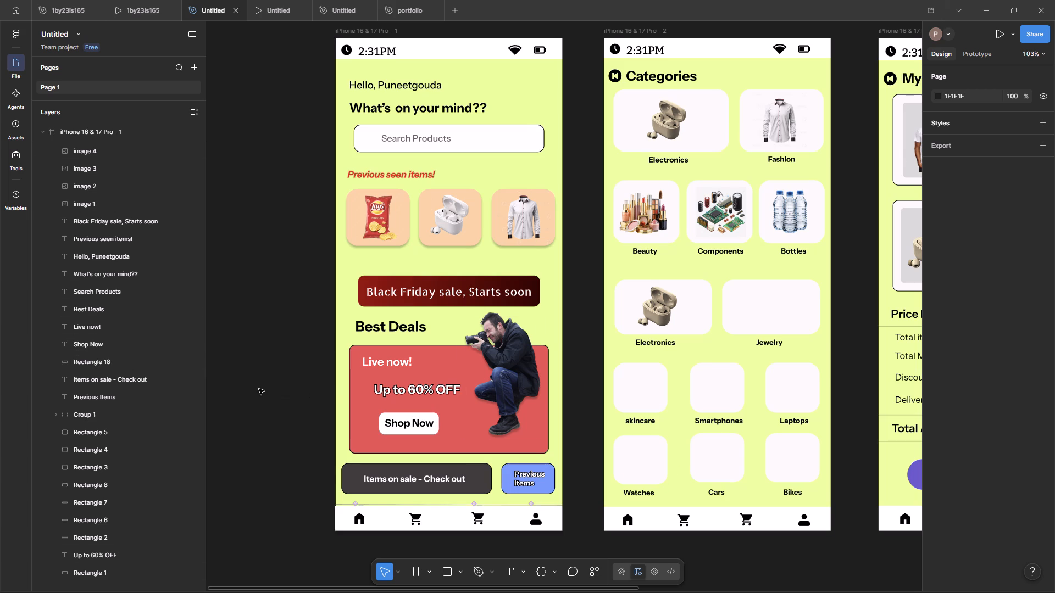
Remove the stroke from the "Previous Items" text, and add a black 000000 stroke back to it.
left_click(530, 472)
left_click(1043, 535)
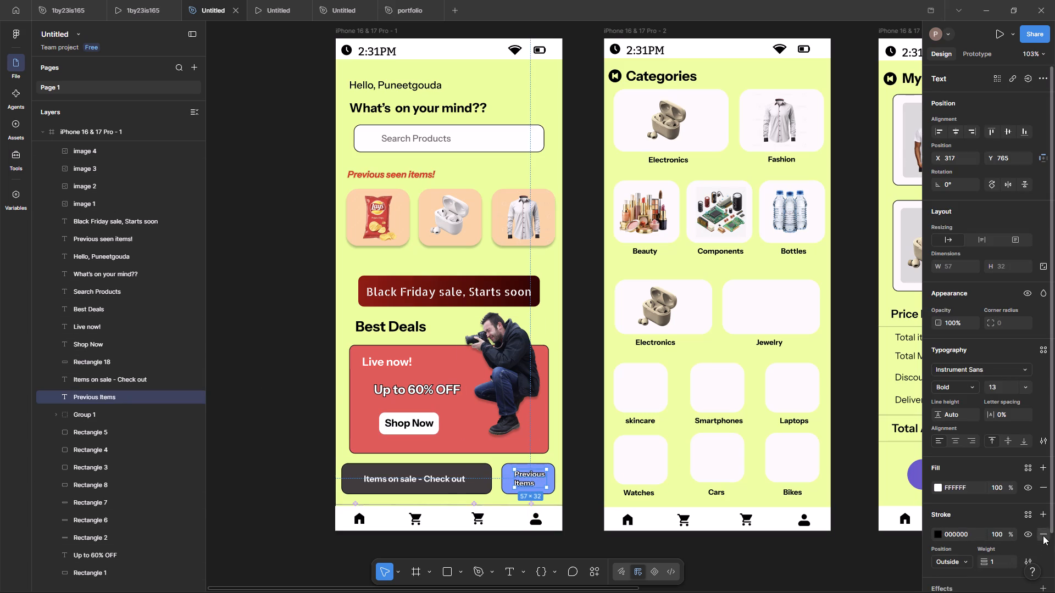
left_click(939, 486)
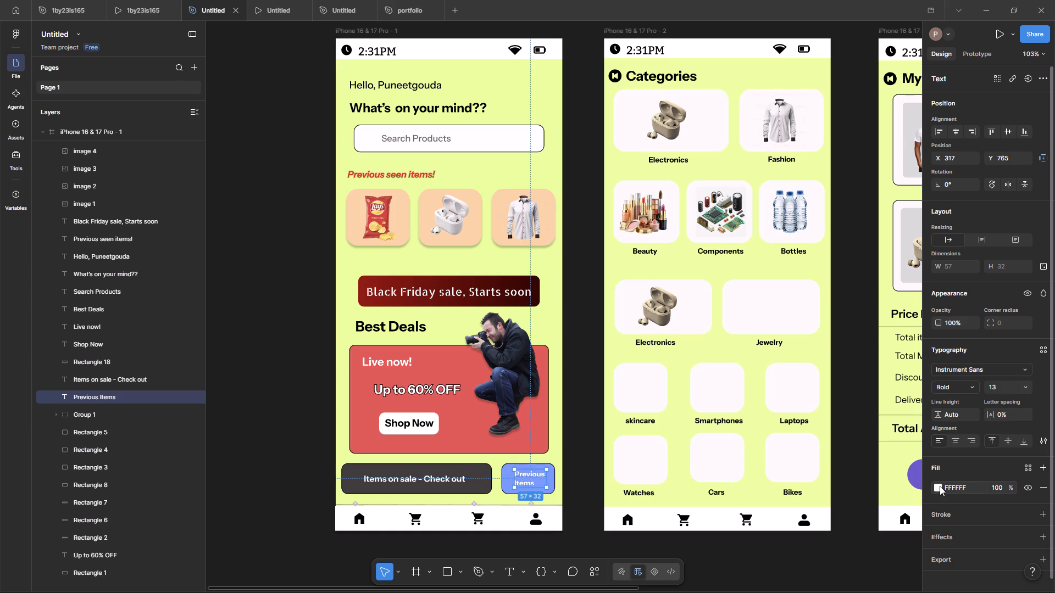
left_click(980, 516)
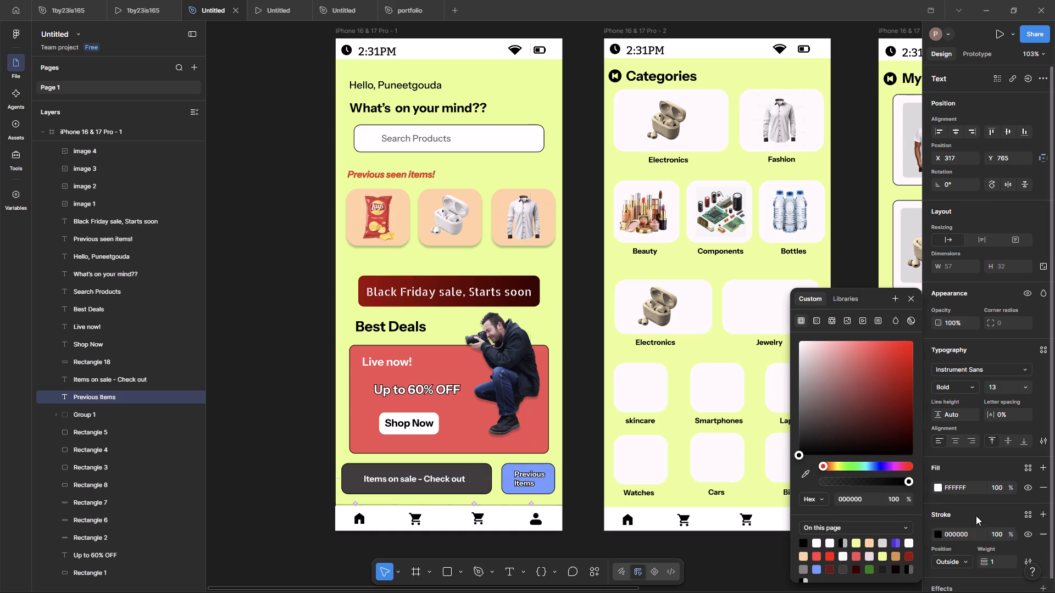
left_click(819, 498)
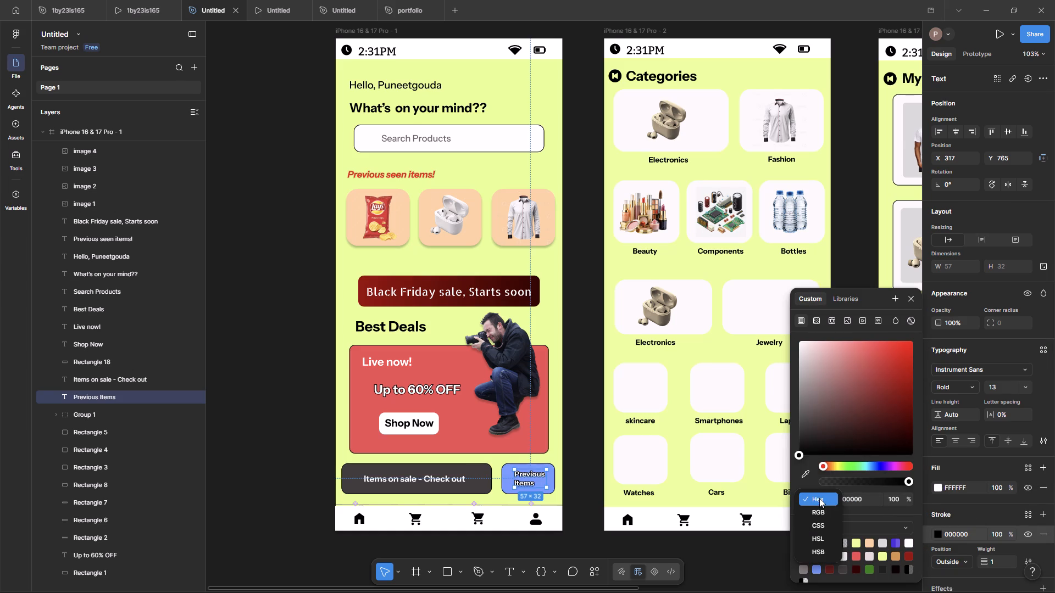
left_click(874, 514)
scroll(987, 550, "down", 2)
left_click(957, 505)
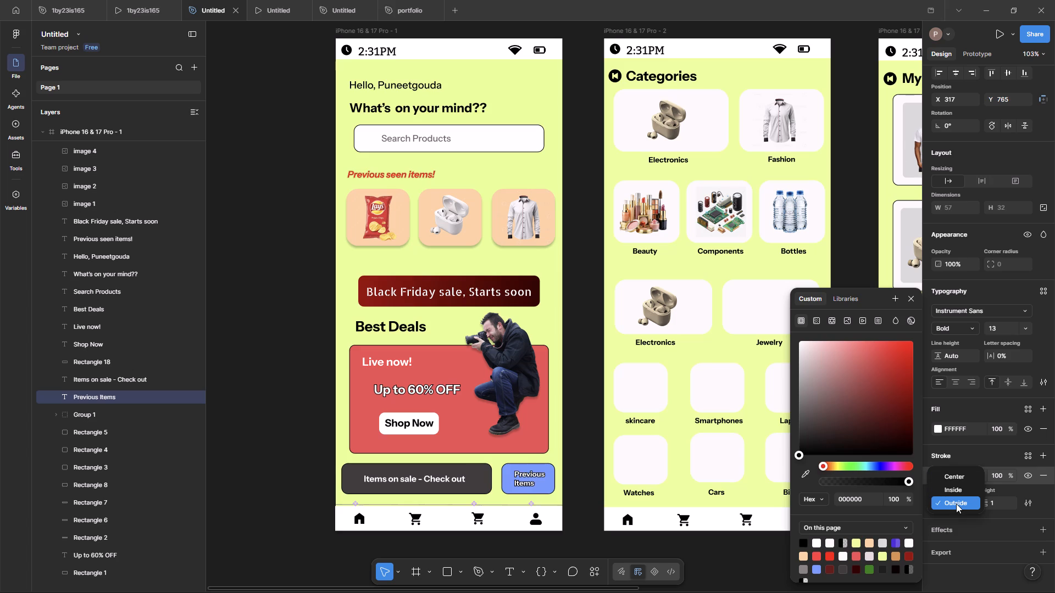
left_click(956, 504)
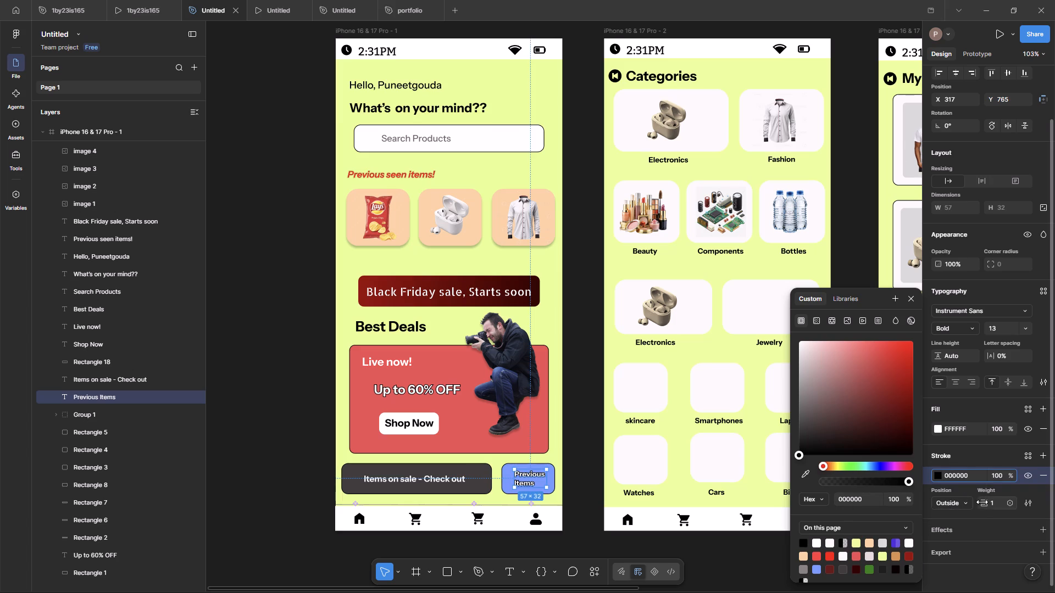
Change the stroke colour of the "Previous Items" text from black to a neutral mid grey.
left_click_drag(880, 410, 878, 403)
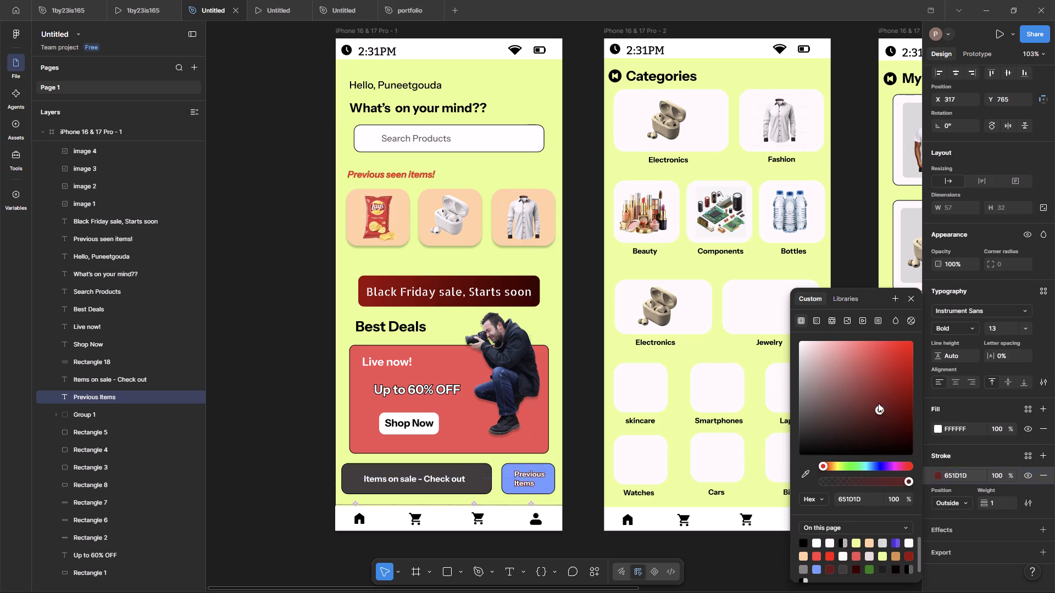
left_click_drag(878, 403, 798, 385)
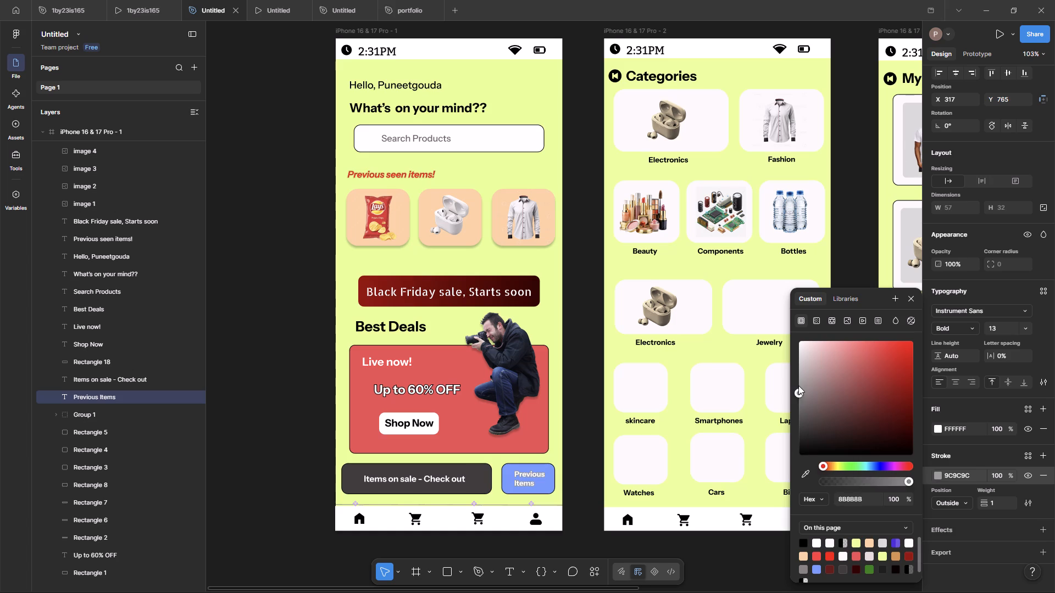
left_click_drag(798, 385, 800, 396)
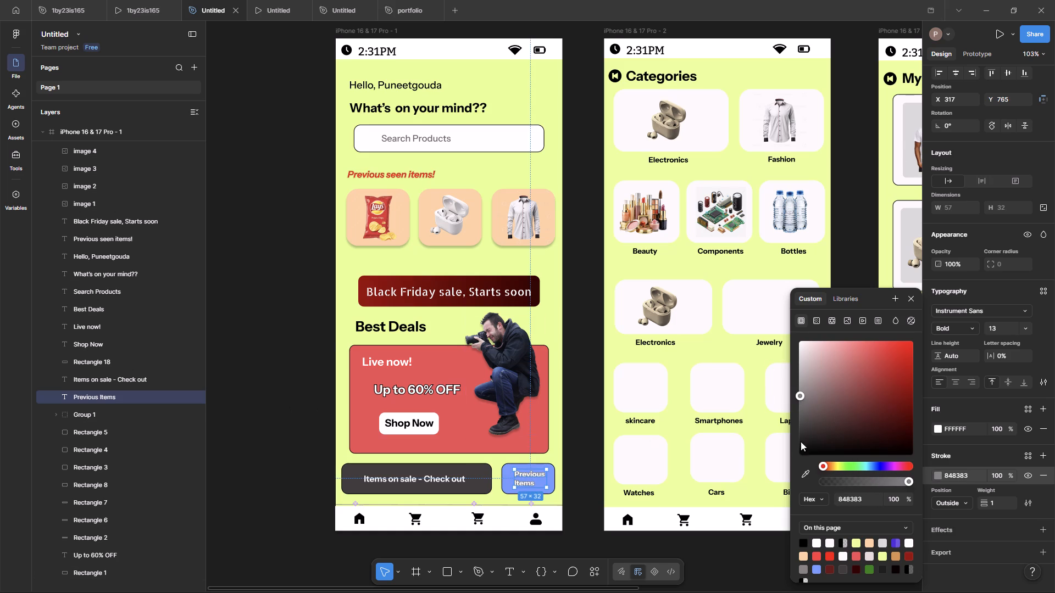
left_click(834, 393)
left_click_drag(823, 404, 808, 437)
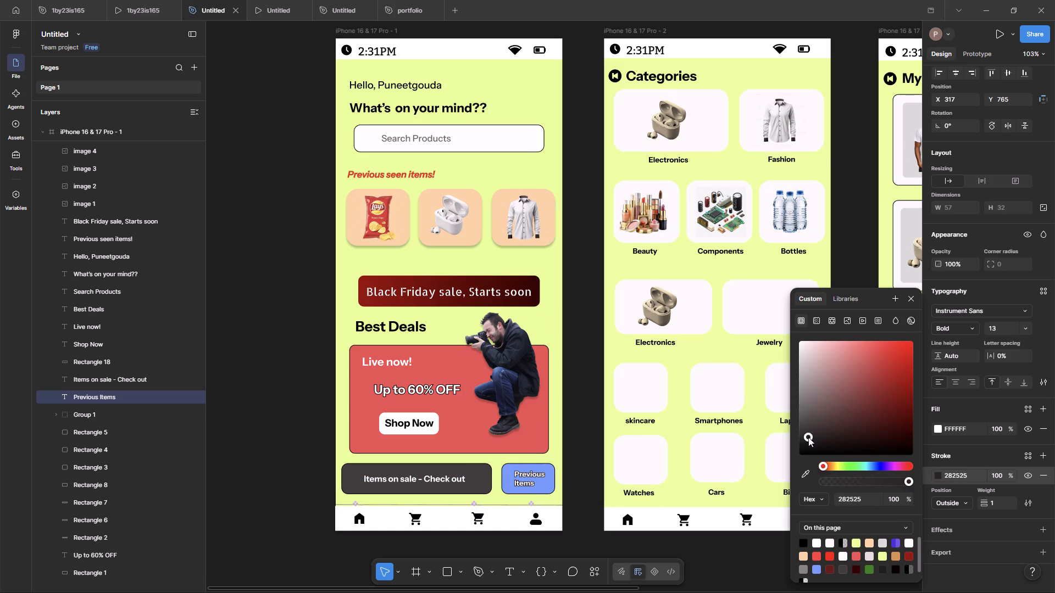
left_click_drag(808, 437, 789, 384)
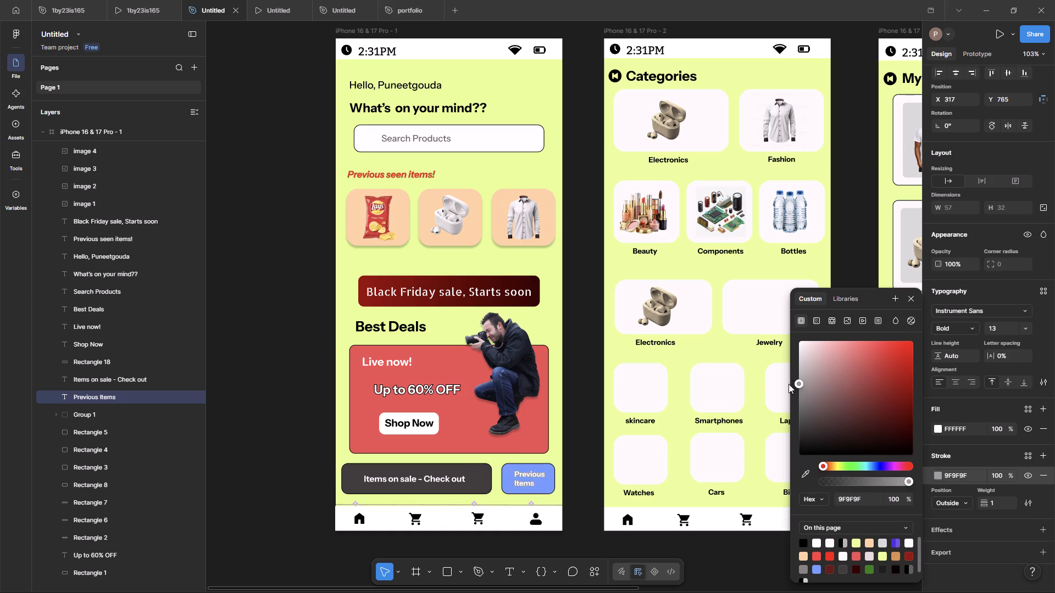
left_click_drag(789, 384, 782, 383)
left_click_drag(782, 383, 781, 413)
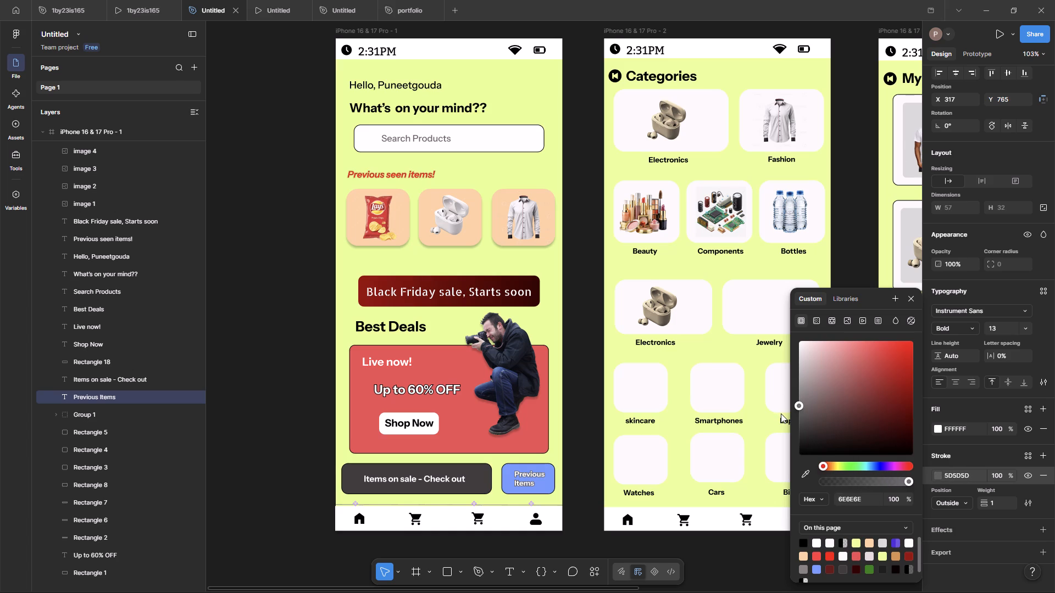
left_click_drag(781, 413, 774, 396)
left_click(239, 415)
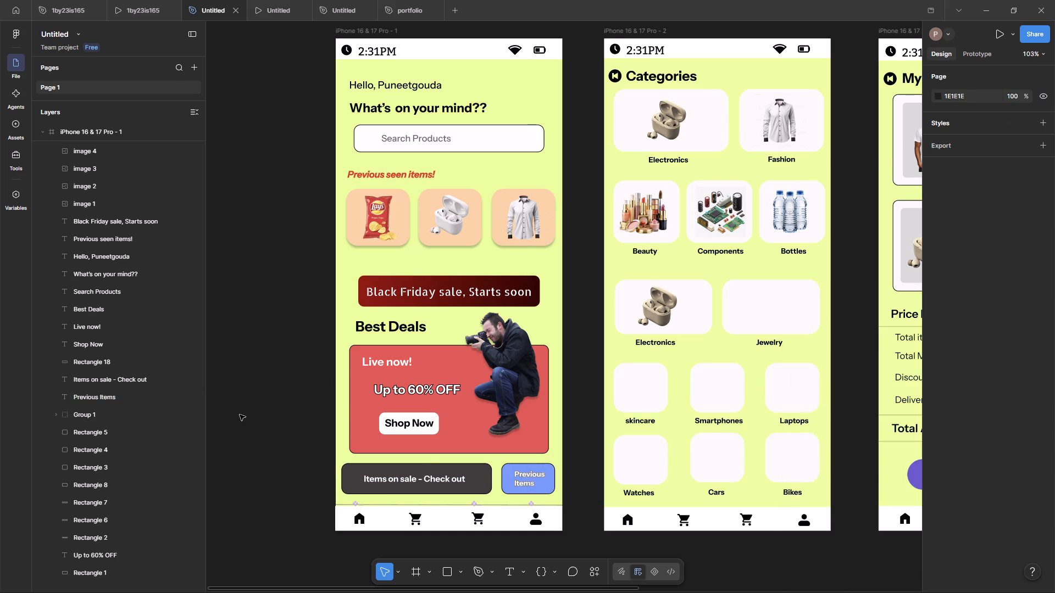
Give the "Previous Items" button rectangle a linear gradient fill running from 6D98FF to 415D99.
left_click(551, 486)
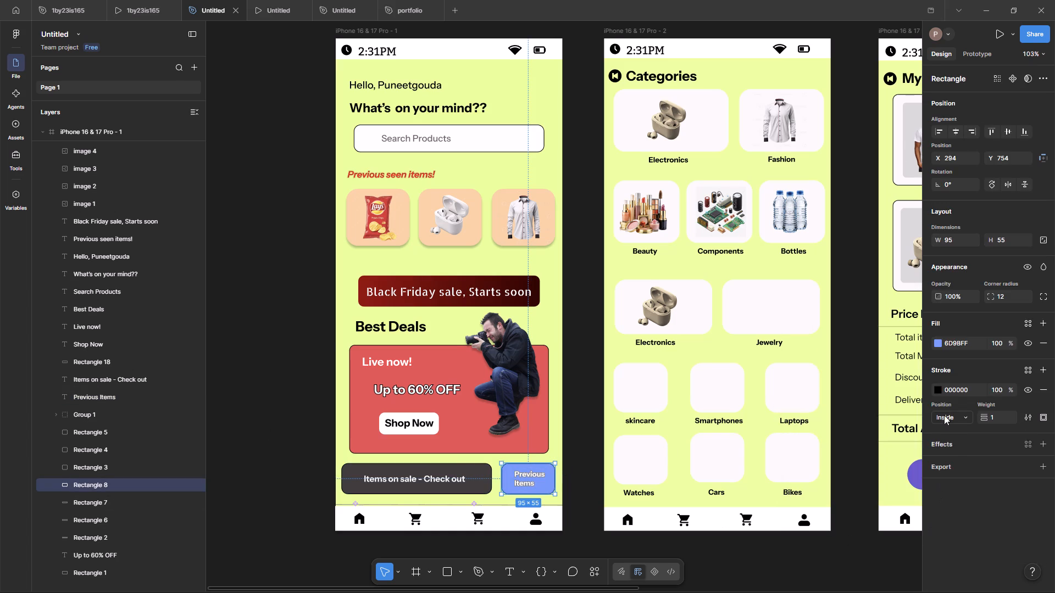
left_click(937, 338)
left_click(1024, 320)
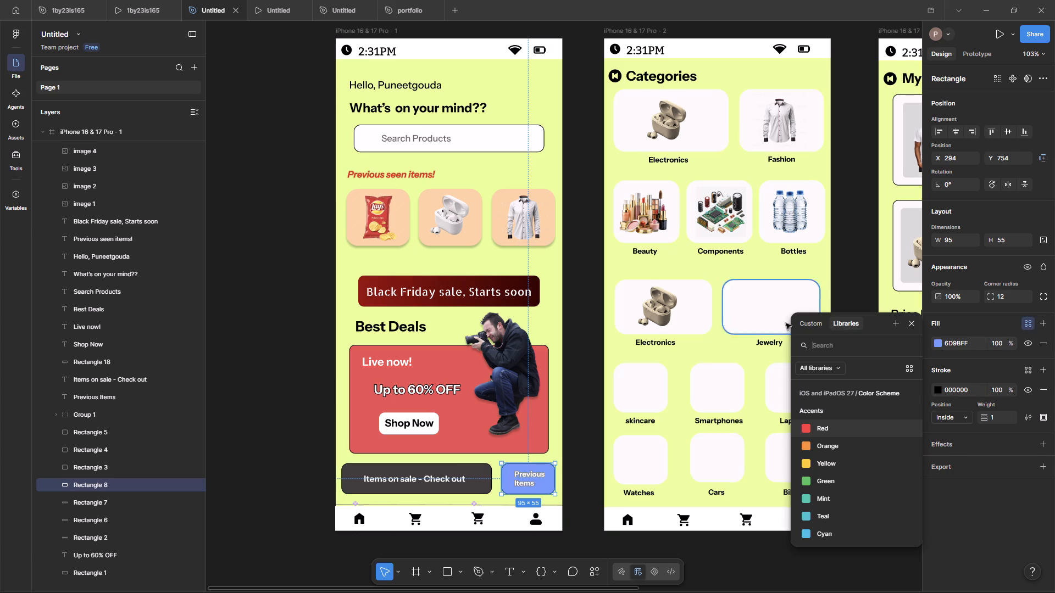
left_click(819, 323)
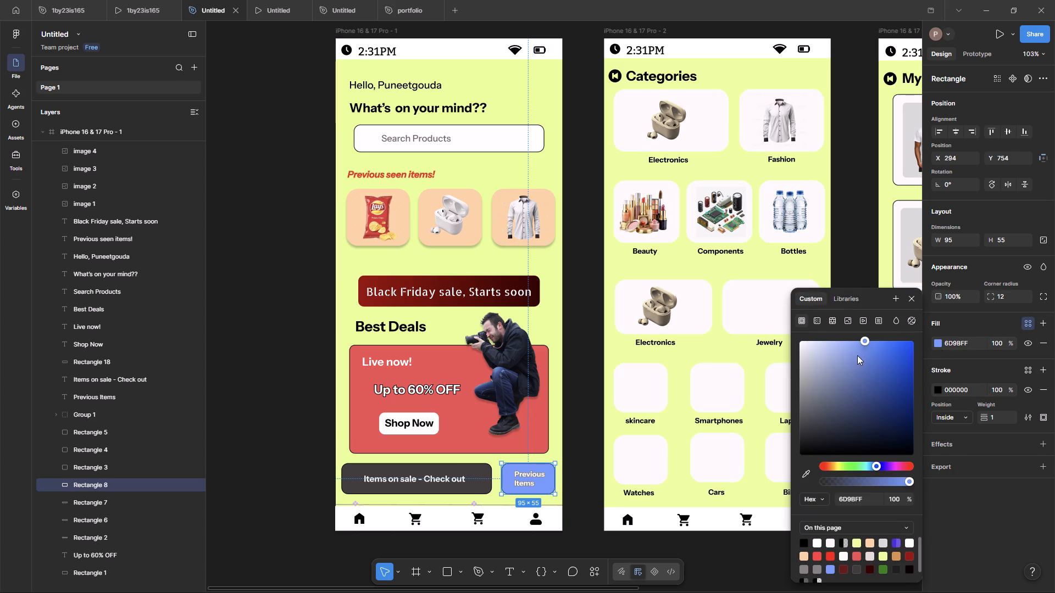
left_click(822, 326)
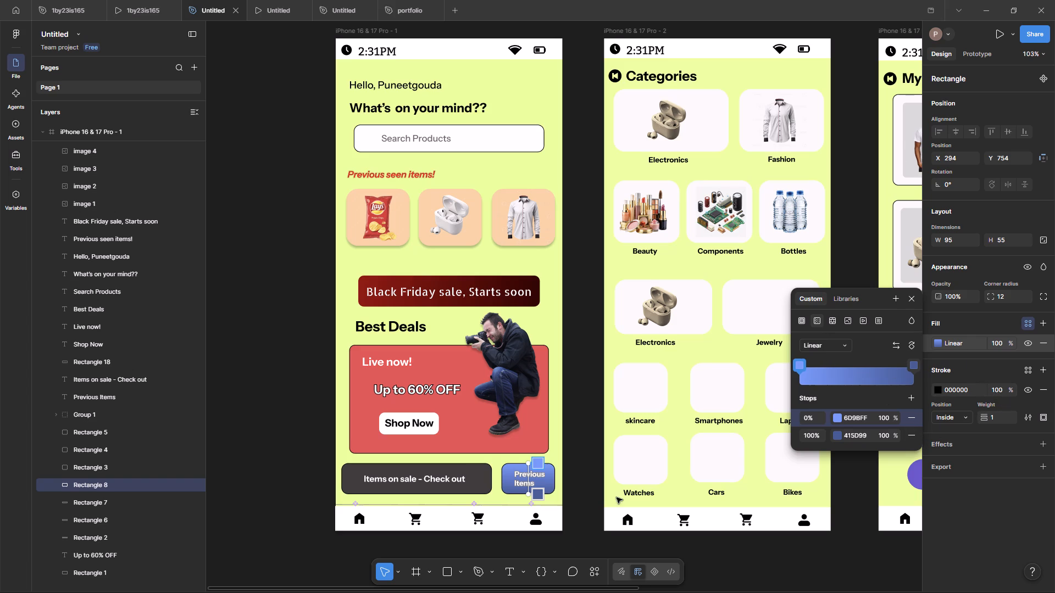
left_click(231, 434)
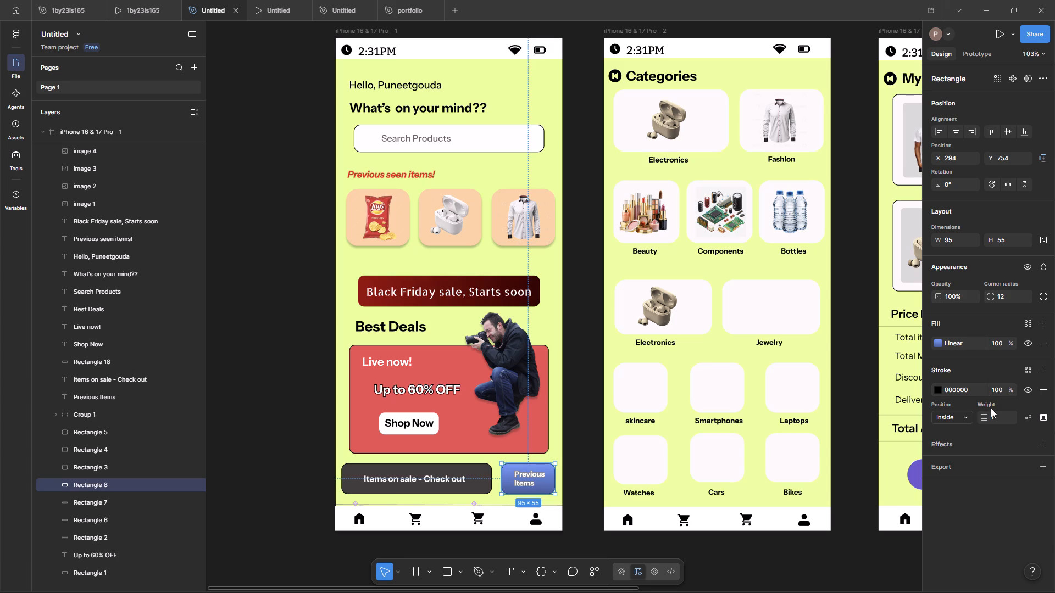
Set the stroke position of the "Previous Items" button rectangle to Outside, with the stroke colour at black 000000.
left_click(956, 419)
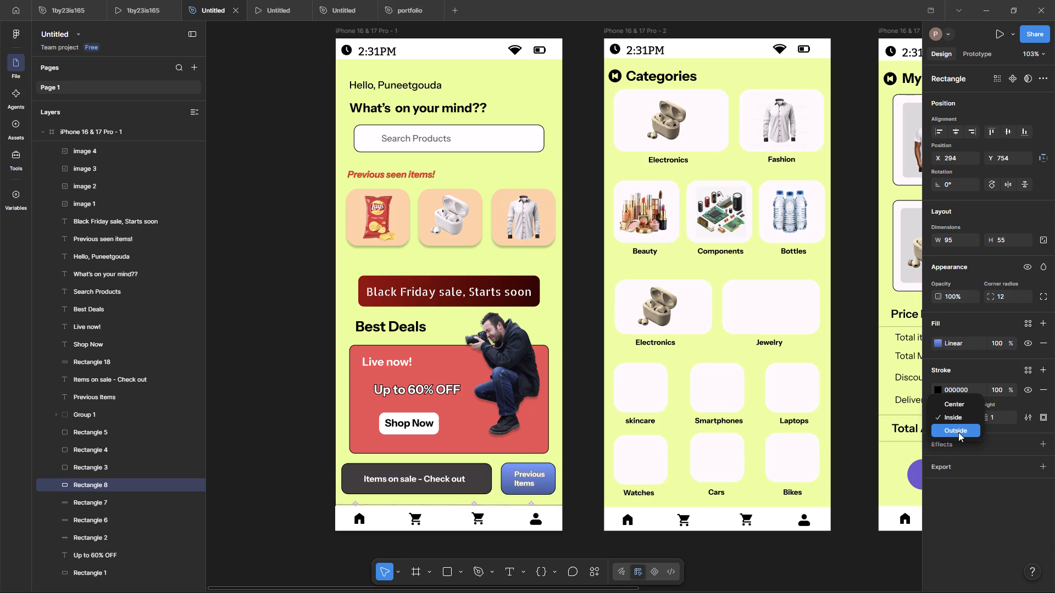
left_click(958, 432)
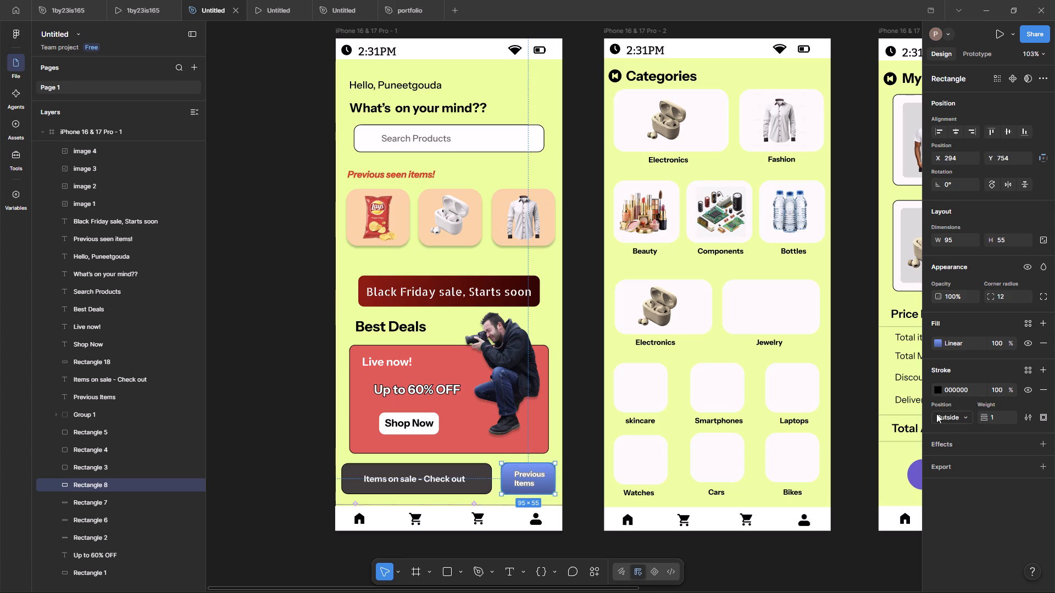
left_click(939, 393)
left_click_drag(806, 444, 780, 473)
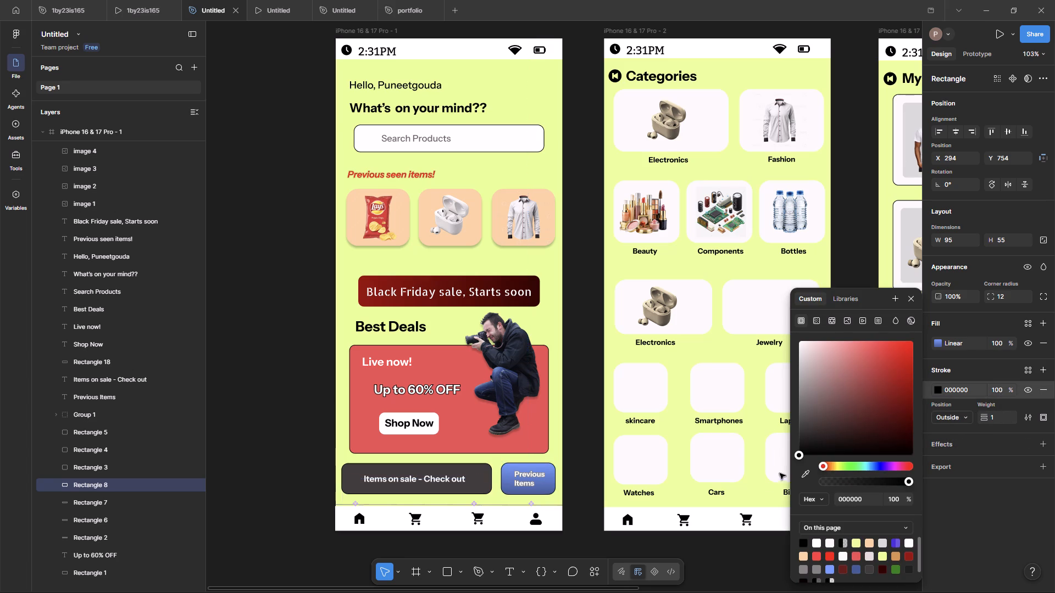
left_click(243, 417)
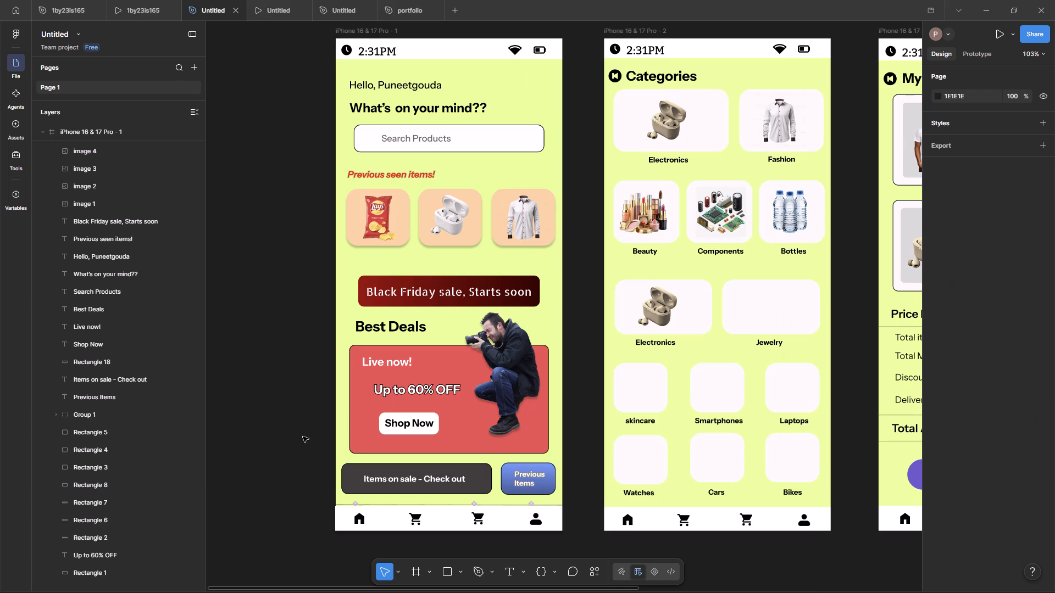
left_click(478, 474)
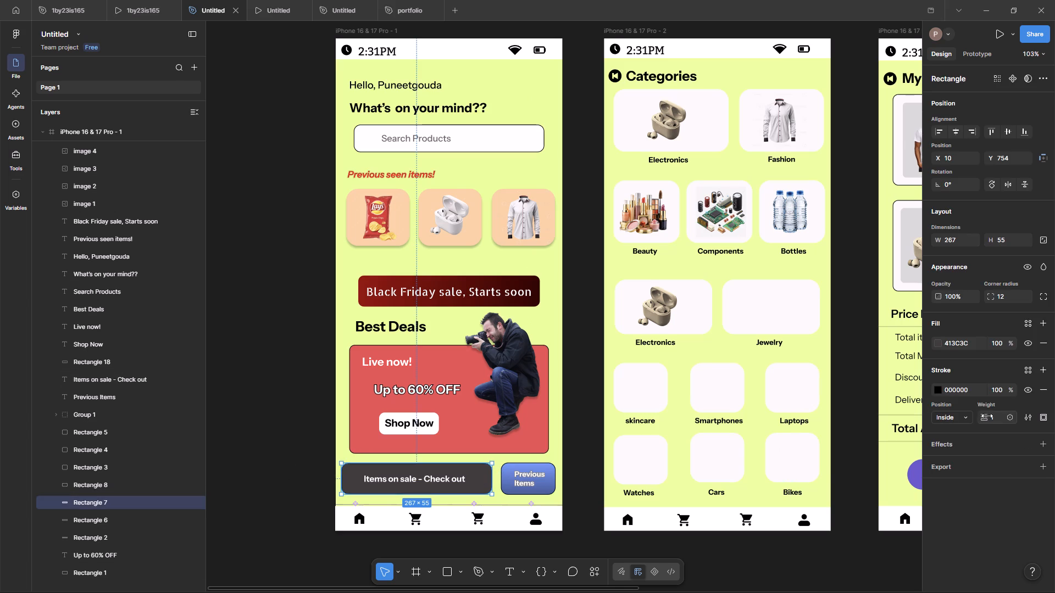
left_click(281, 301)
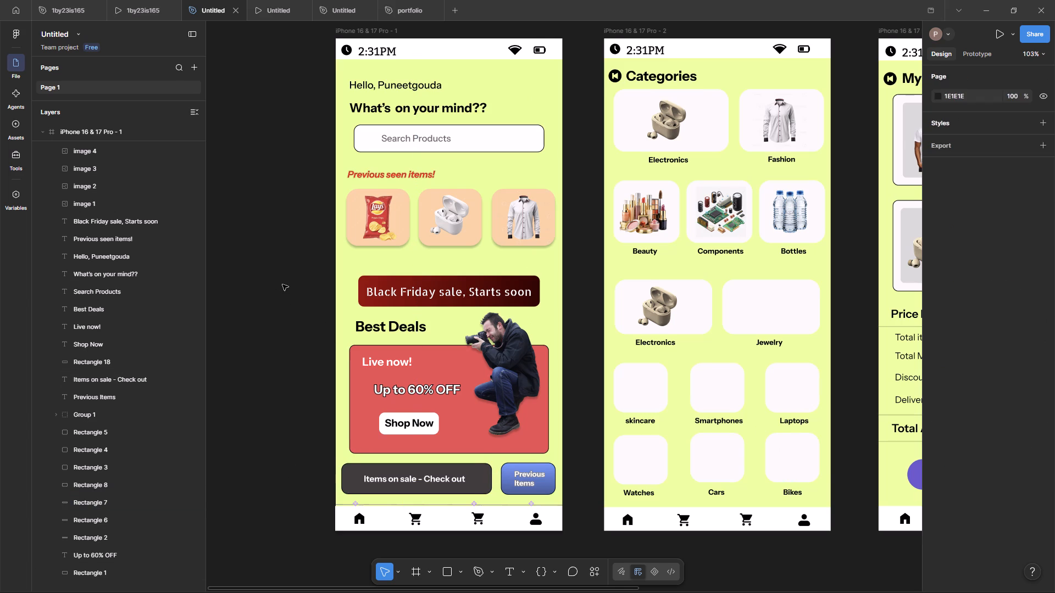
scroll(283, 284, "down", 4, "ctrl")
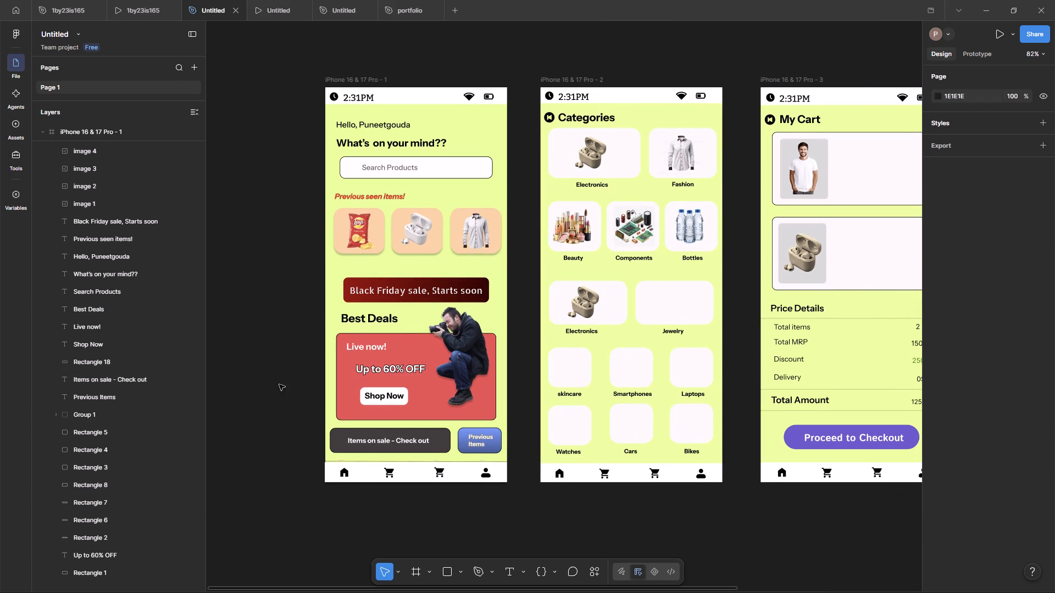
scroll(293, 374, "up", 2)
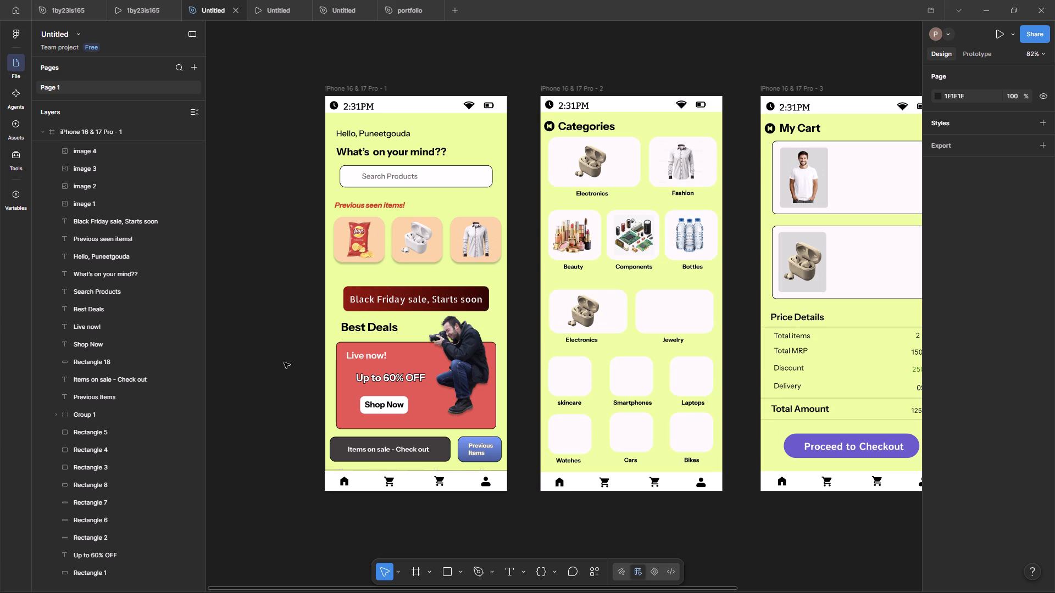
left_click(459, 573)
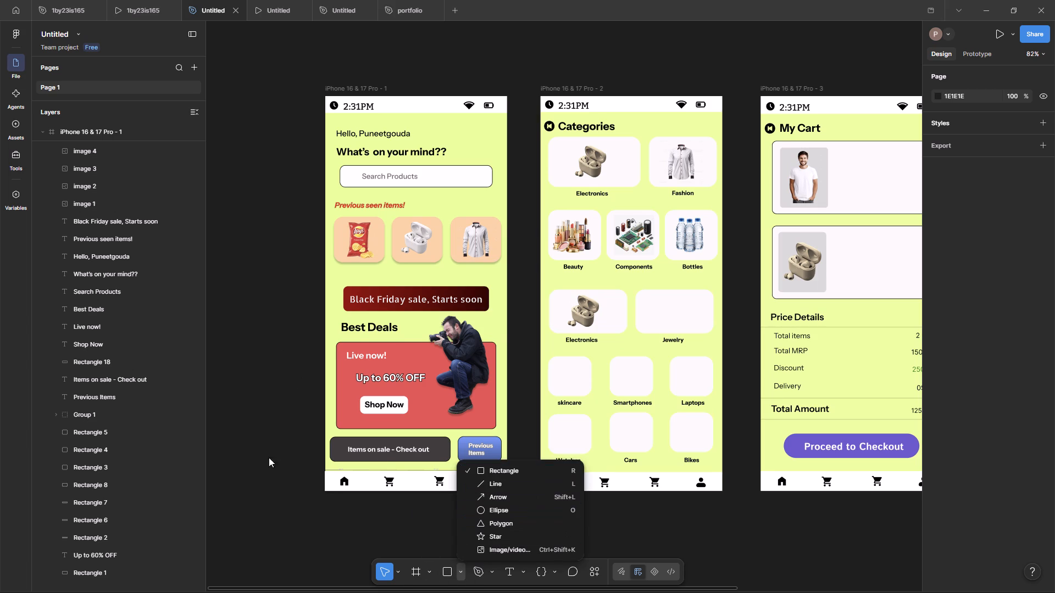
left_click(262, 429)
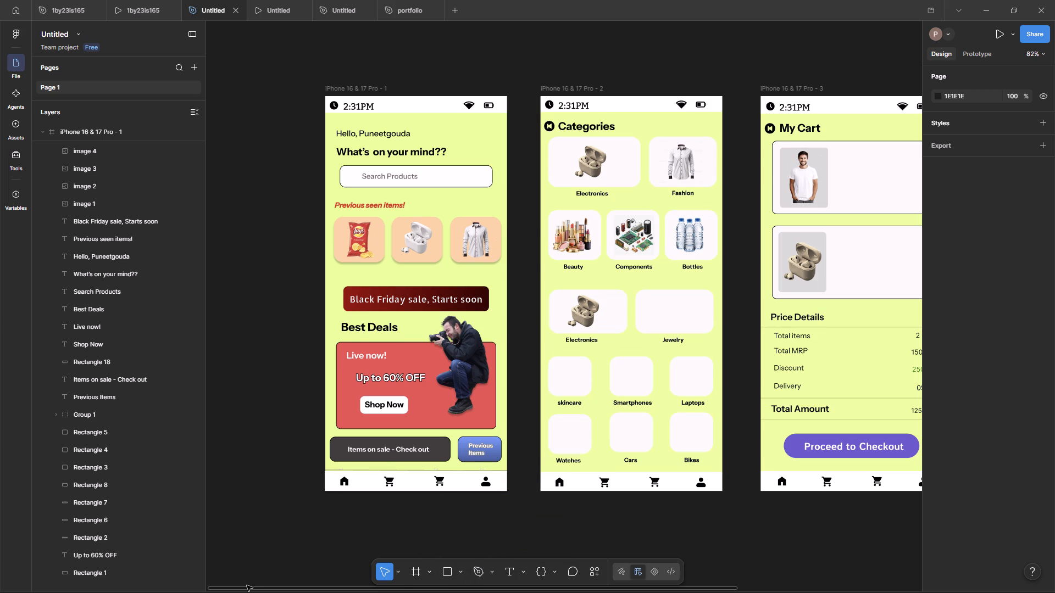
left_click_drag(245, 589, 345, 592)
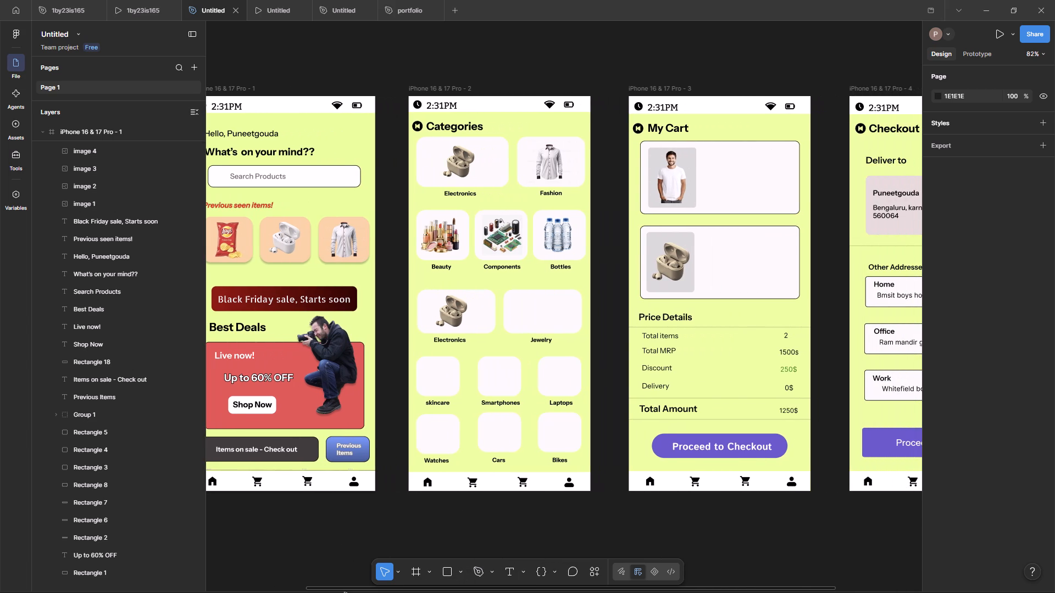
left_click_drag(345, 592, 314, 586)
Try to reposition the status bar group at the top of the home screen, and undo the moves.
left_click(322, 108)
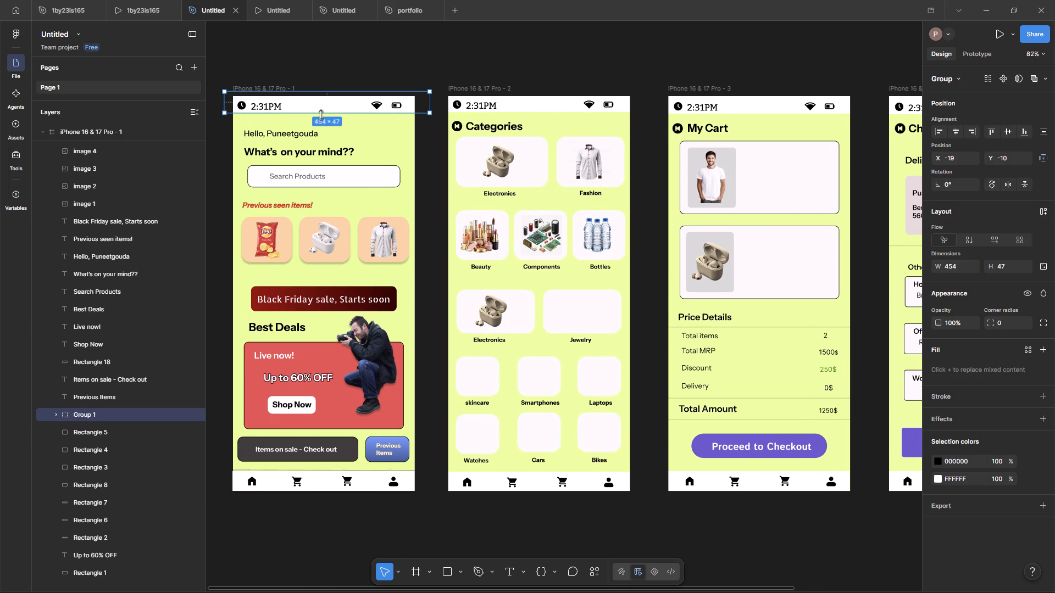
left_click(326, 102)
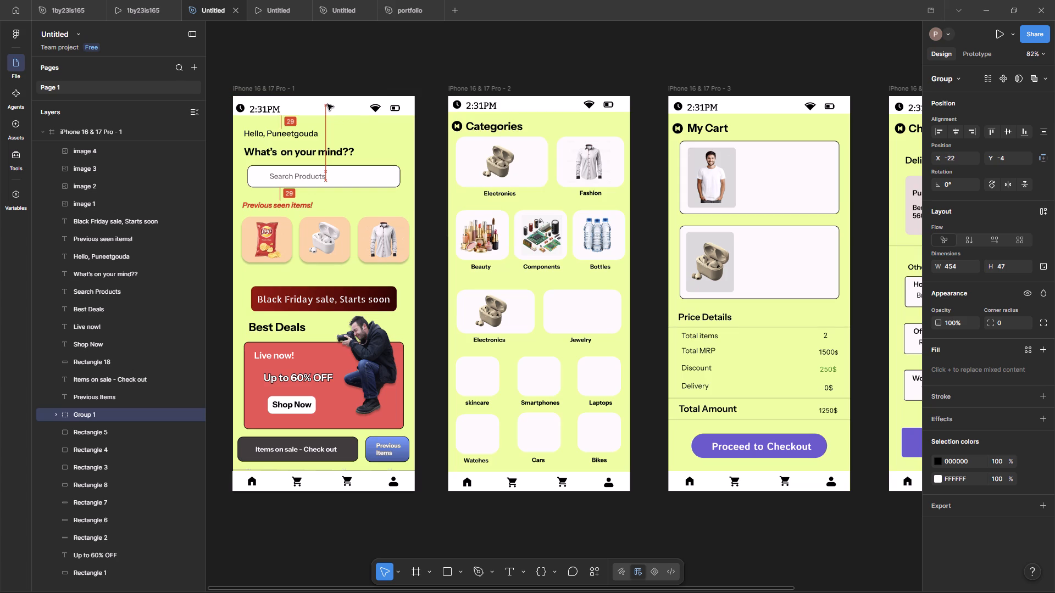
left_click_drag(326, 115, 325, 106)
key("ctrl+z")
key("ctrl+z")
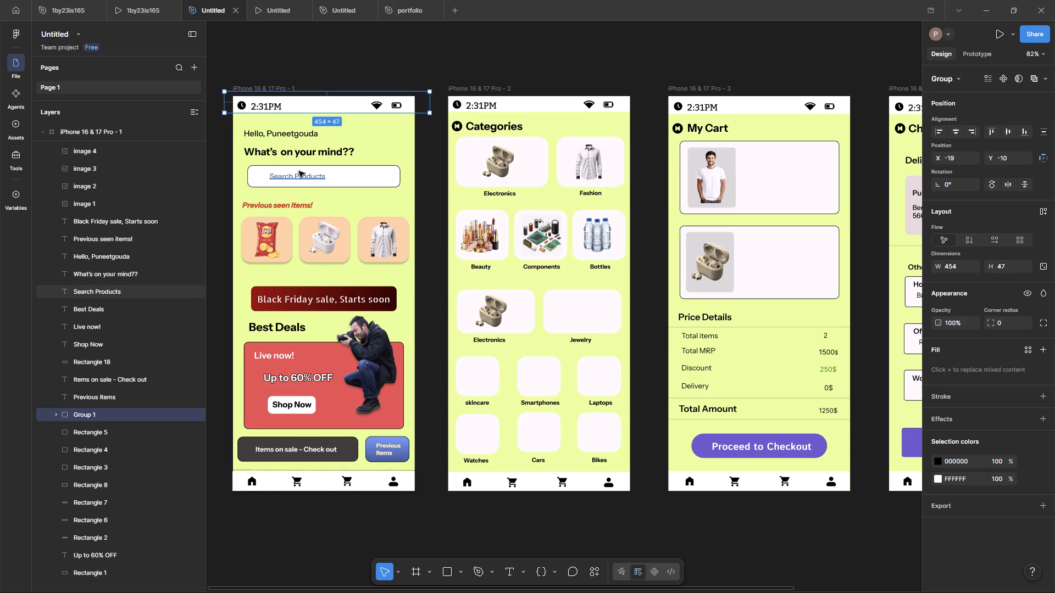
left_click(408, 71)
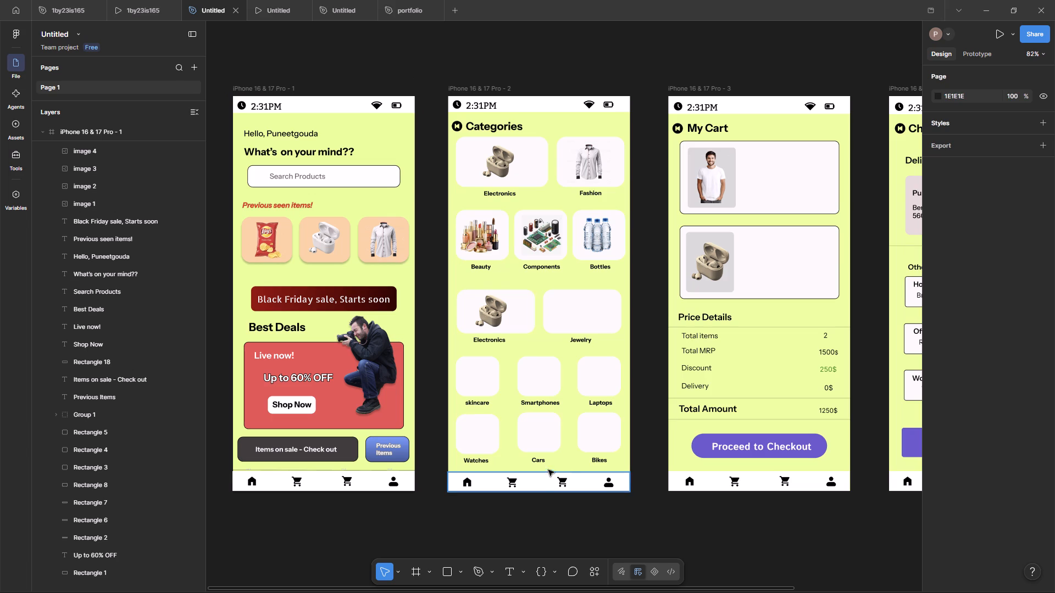